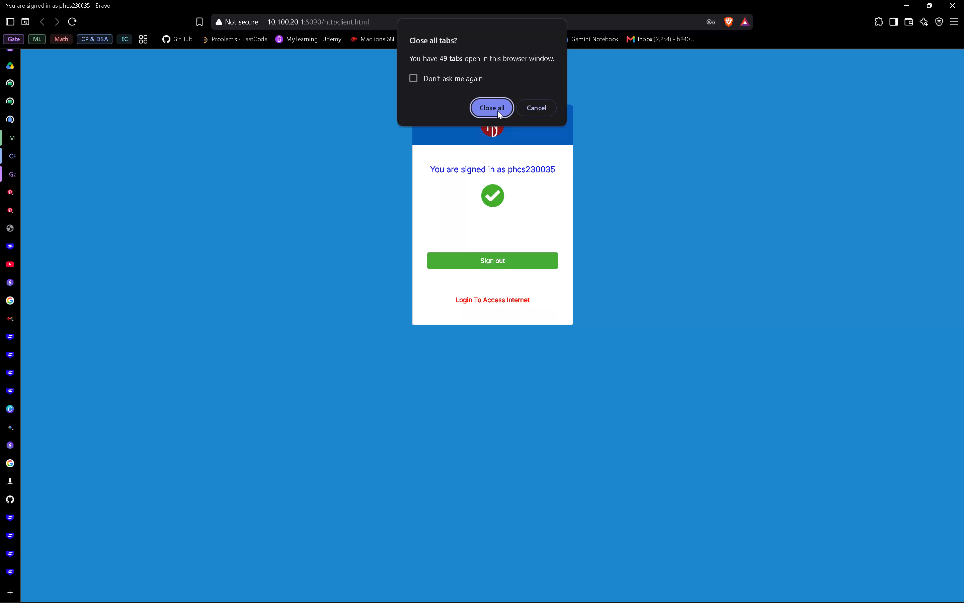
Close the browser window showing the network sign-in page, together with all its open tabs.
click(497, 111)
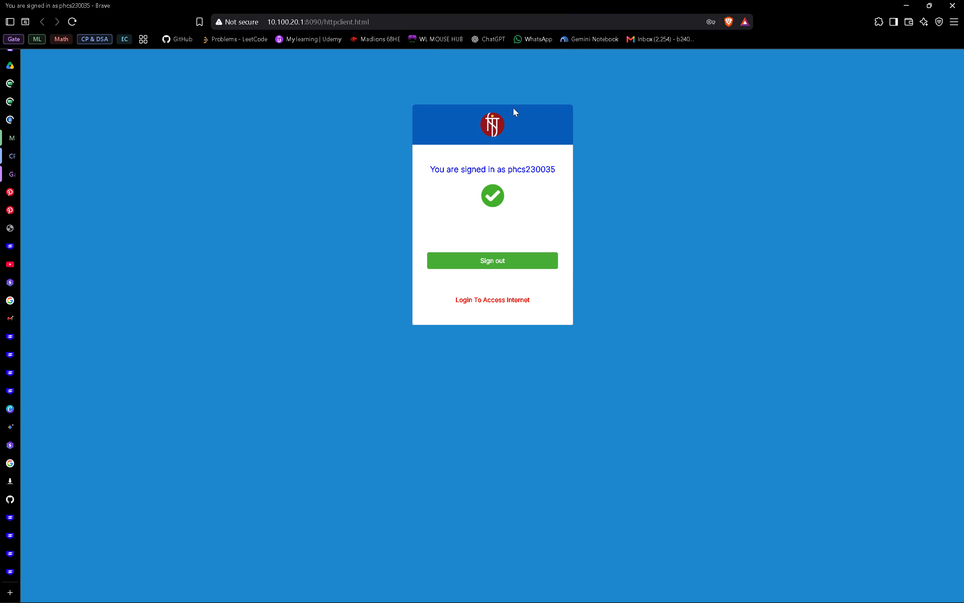
click(961, 0)
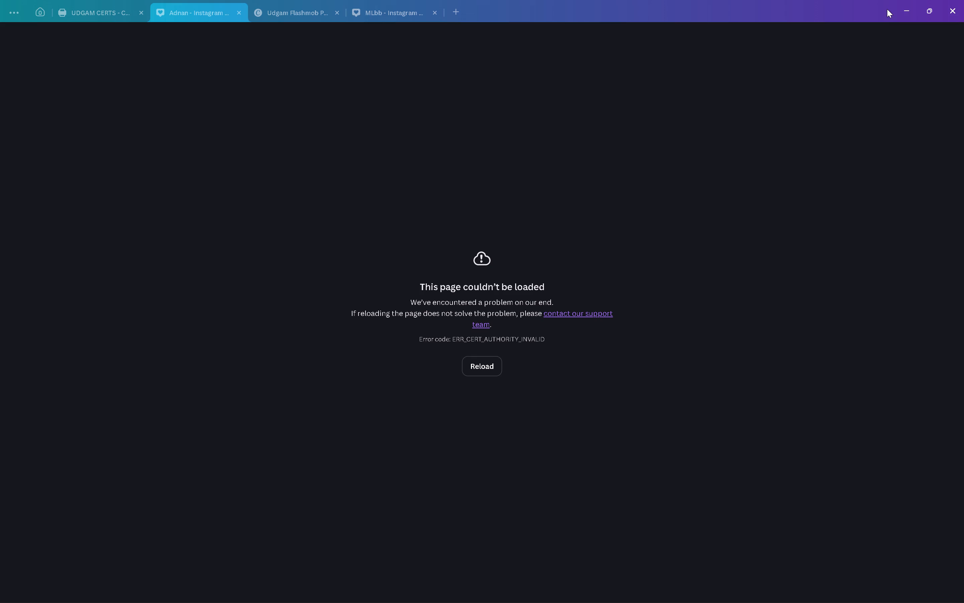
Try reloading the Adnan design in Canva and close the MLbb design.
click(488, 371)
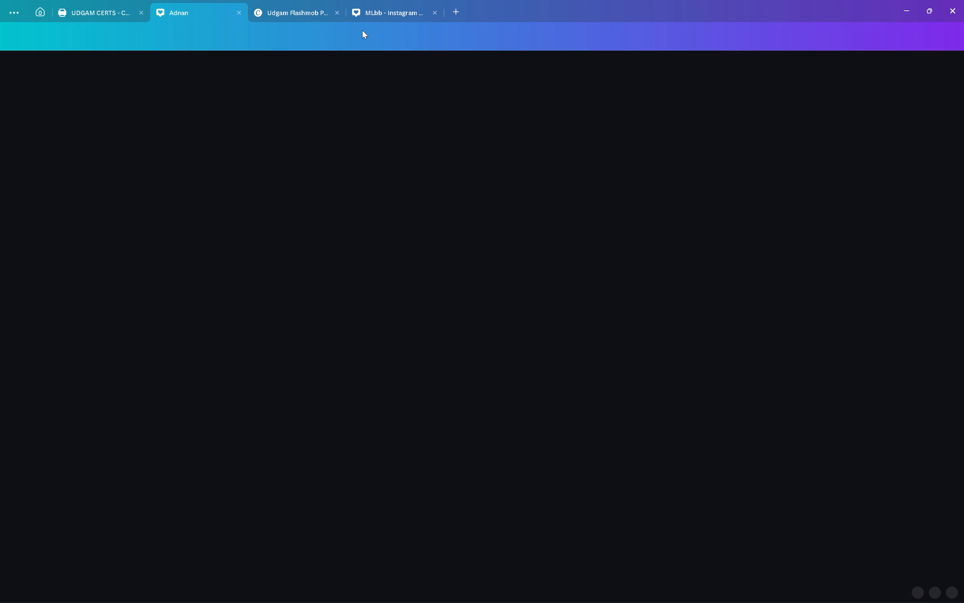
click(402, 7)
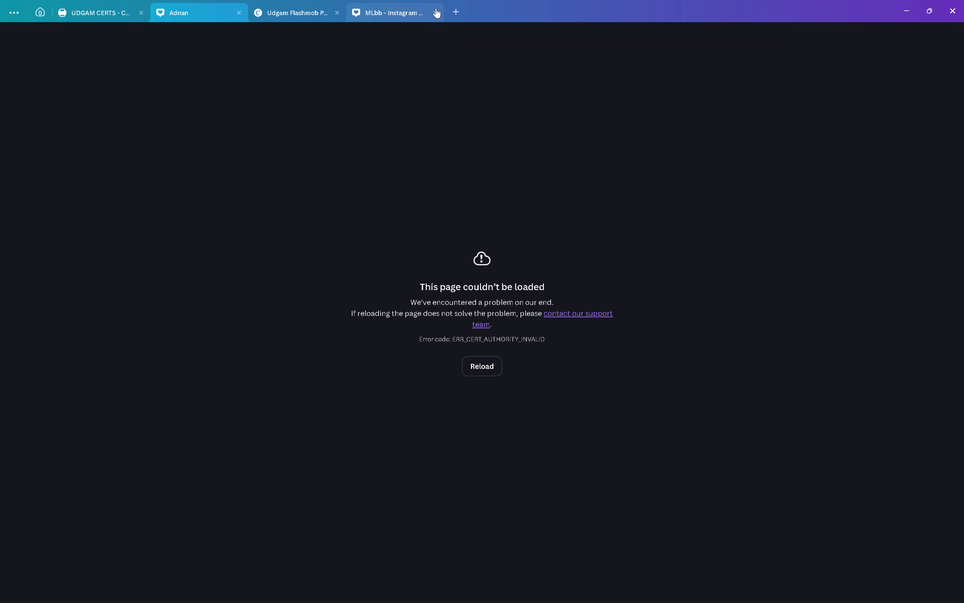
click(433, 12)
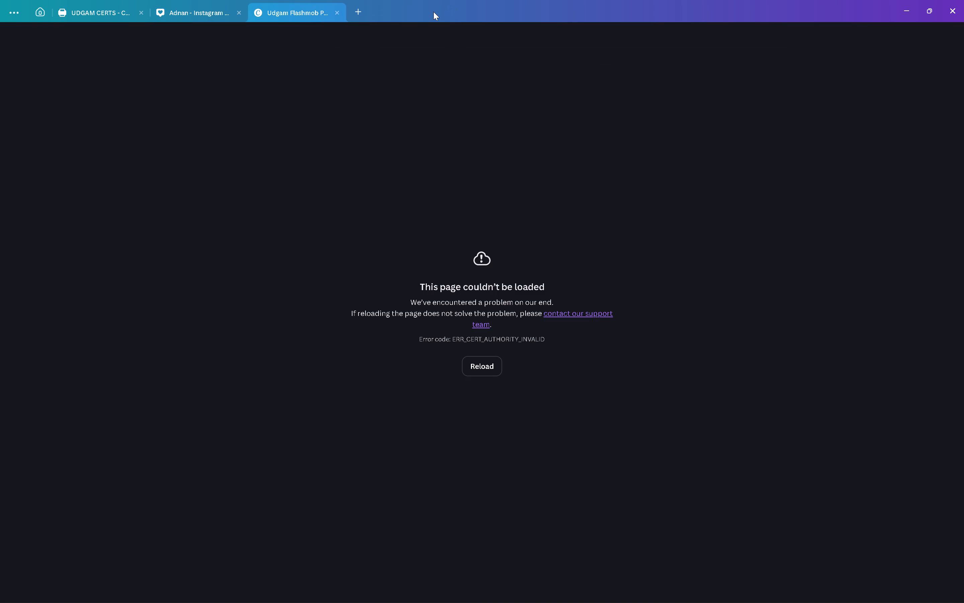
Go to the Canva home page and reload it.
click(34, 13)
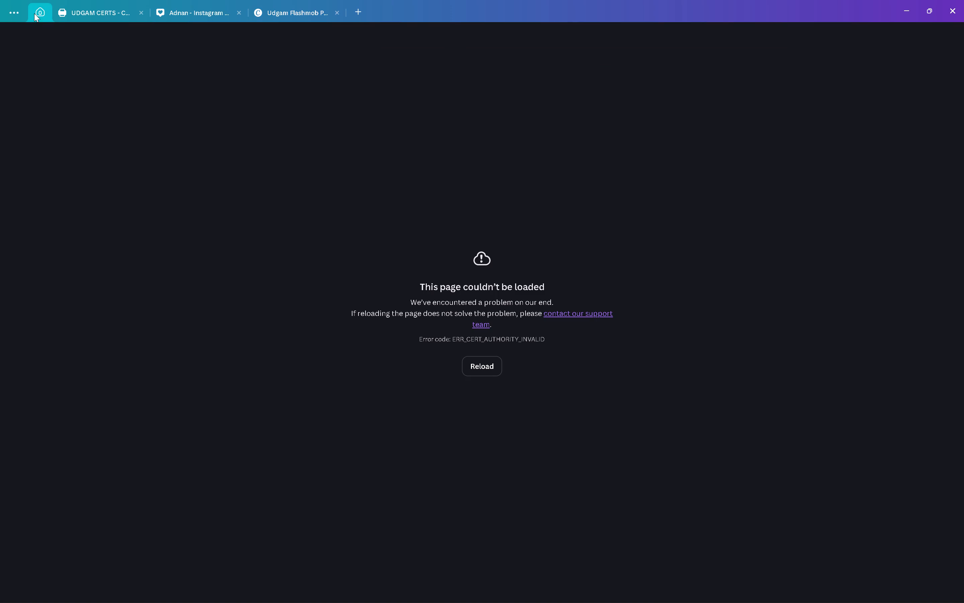
click(489, 370)
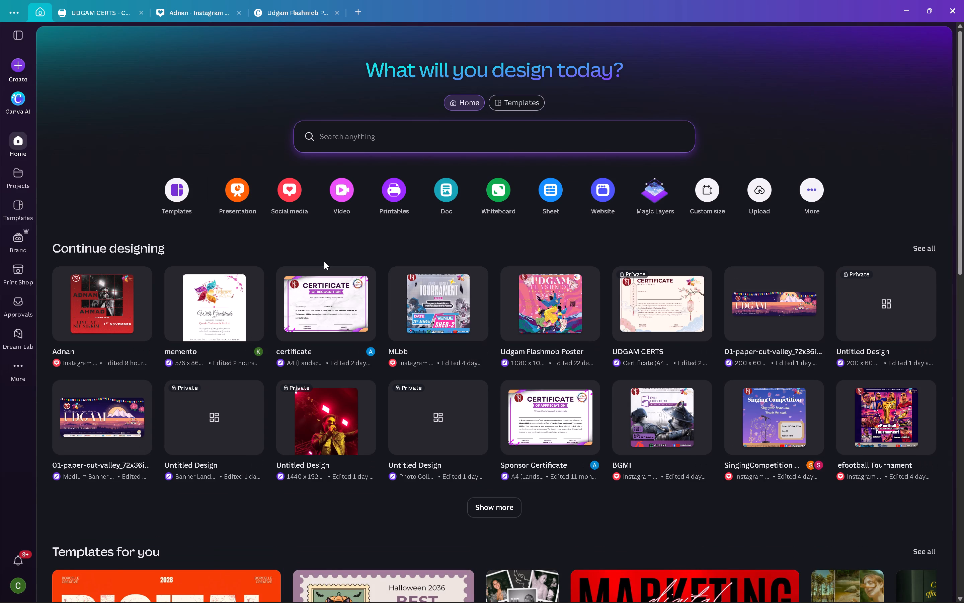
Create a new Instagram Post (Square) design and name it DJ.
click(21, 63)
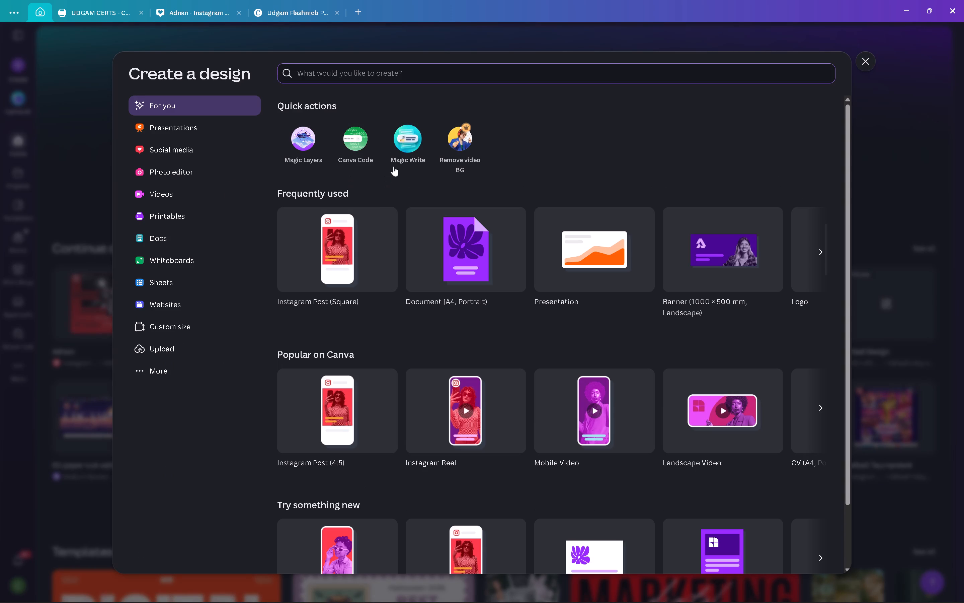
click(339, 251)
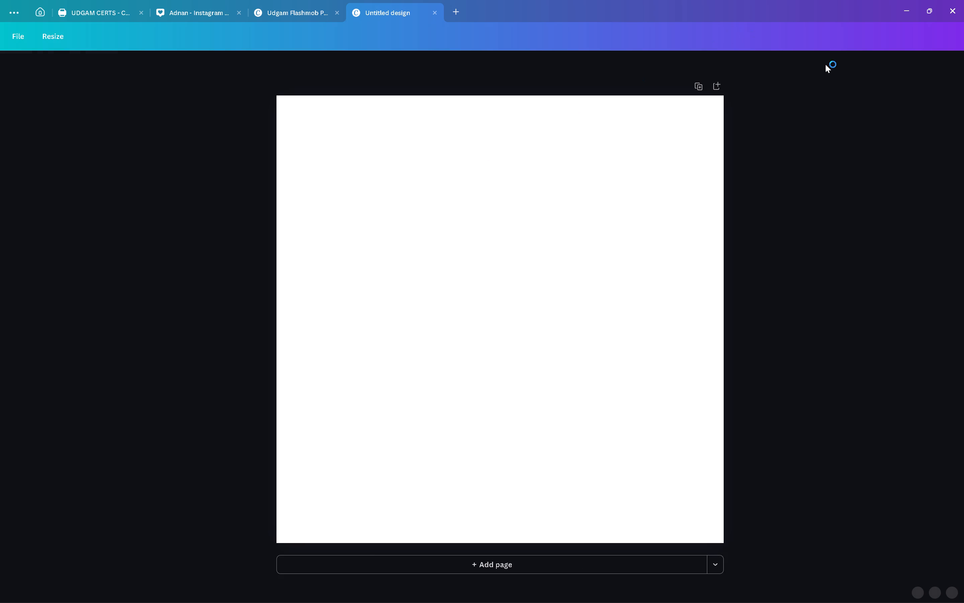
click(854, 34)
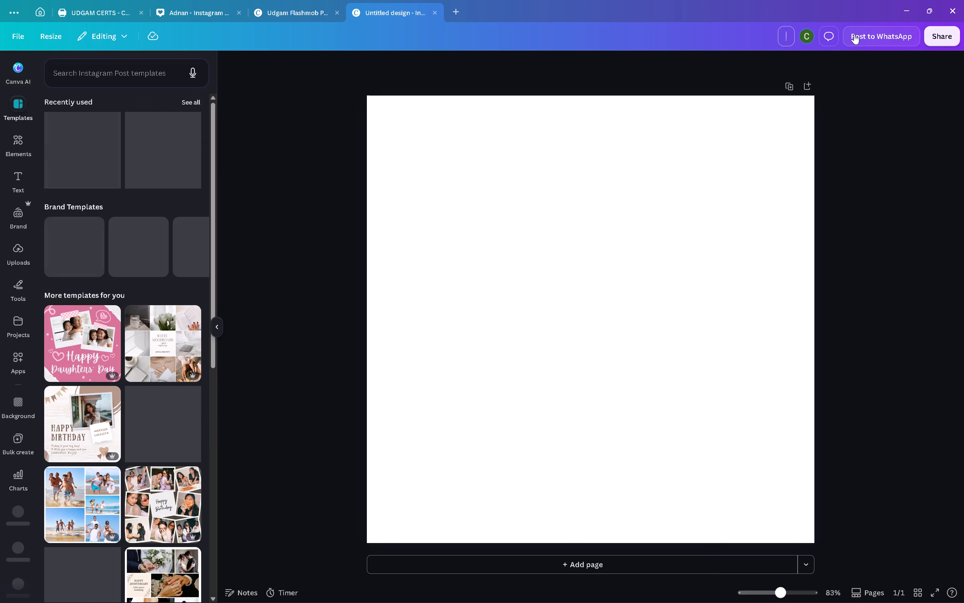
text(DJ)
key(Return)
click(860, 155)
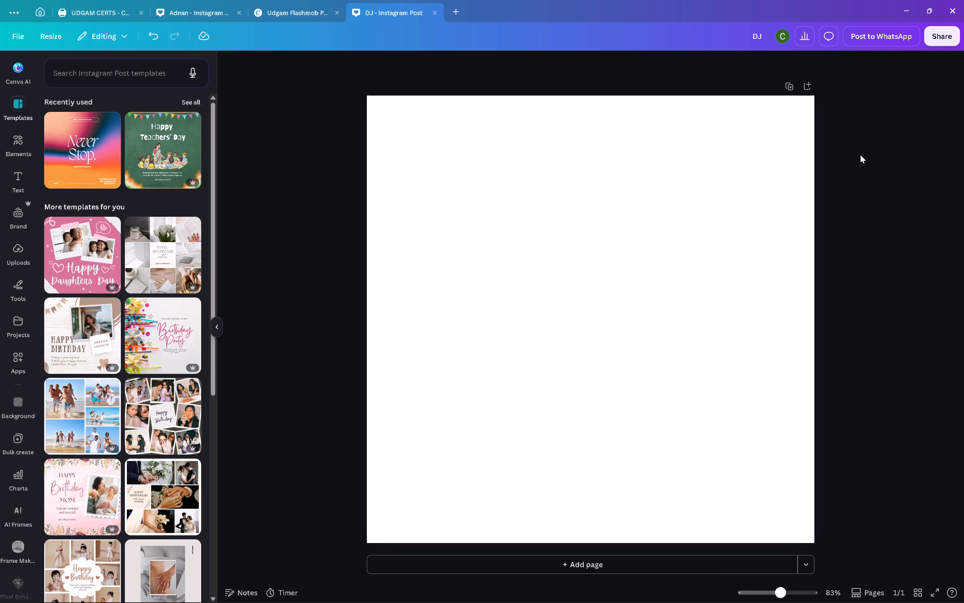
Search the Instagram Post templates for DJ and browse the results for a suitable poster layout.
click(113, 75)
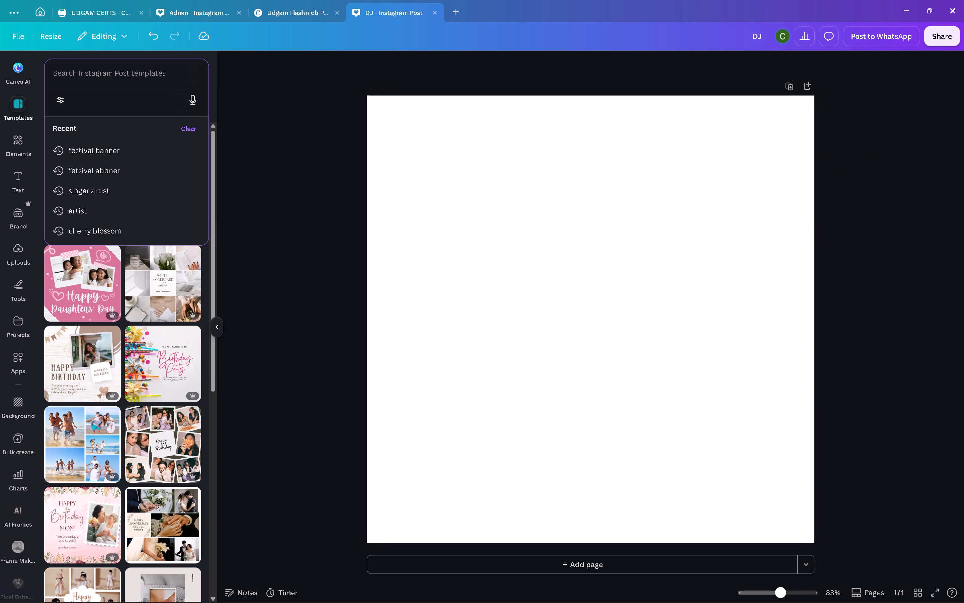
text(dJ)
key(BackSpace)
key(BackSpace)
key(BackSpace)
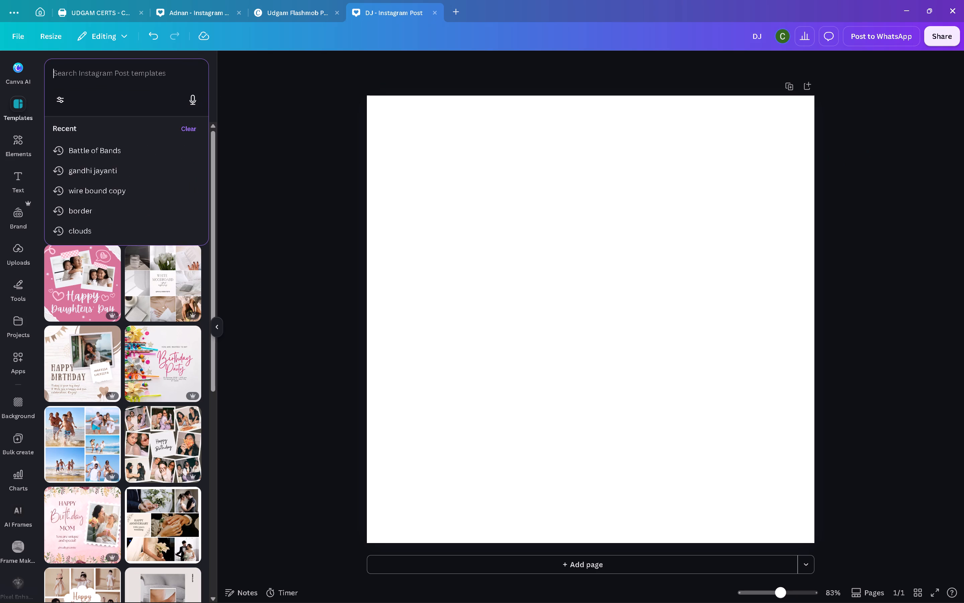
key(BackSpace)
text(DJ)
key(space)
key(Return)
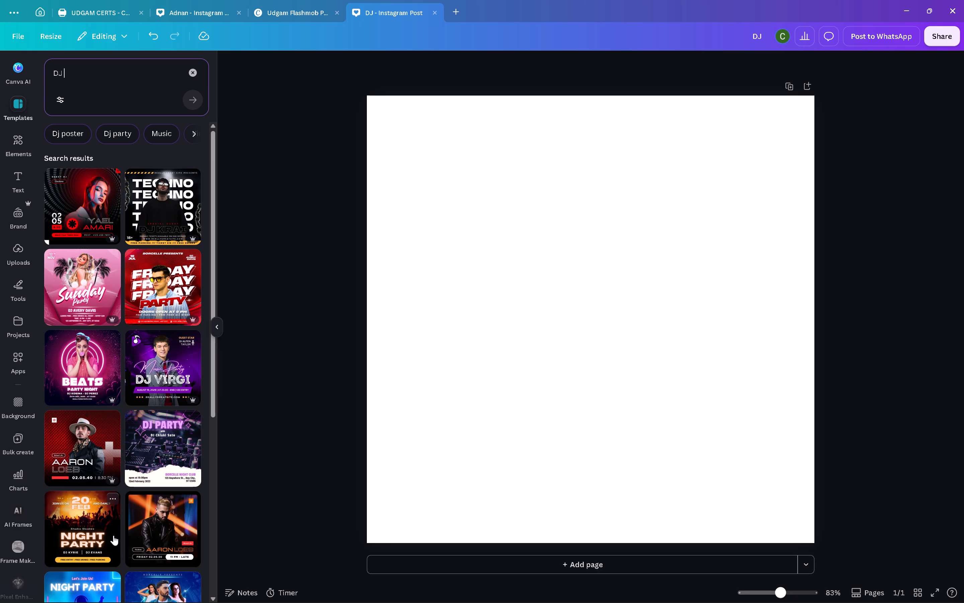
scroll(115, 460, down, 6)
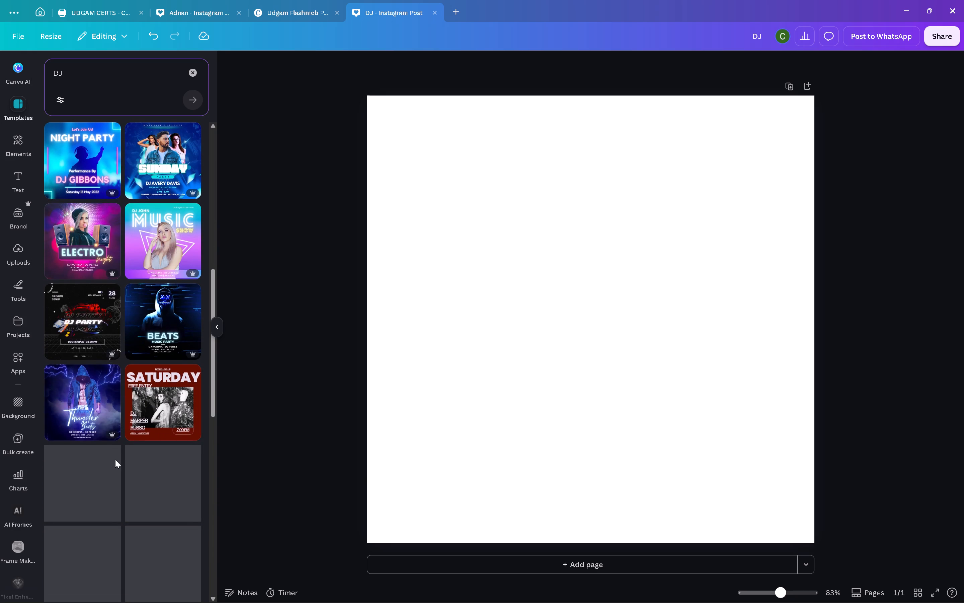
scroll(115, 460, down, 3)
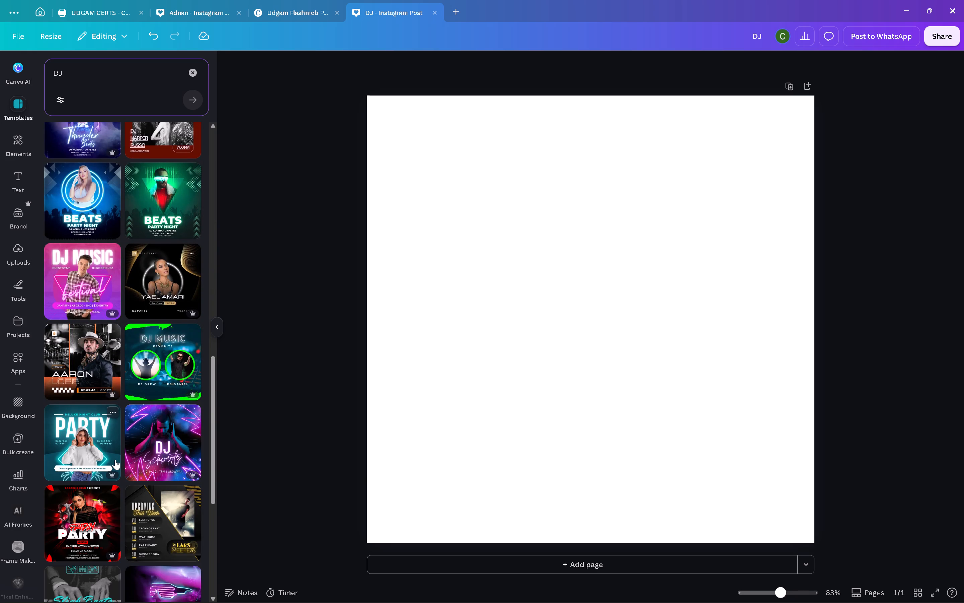
scroll(115, 460, down, 4)
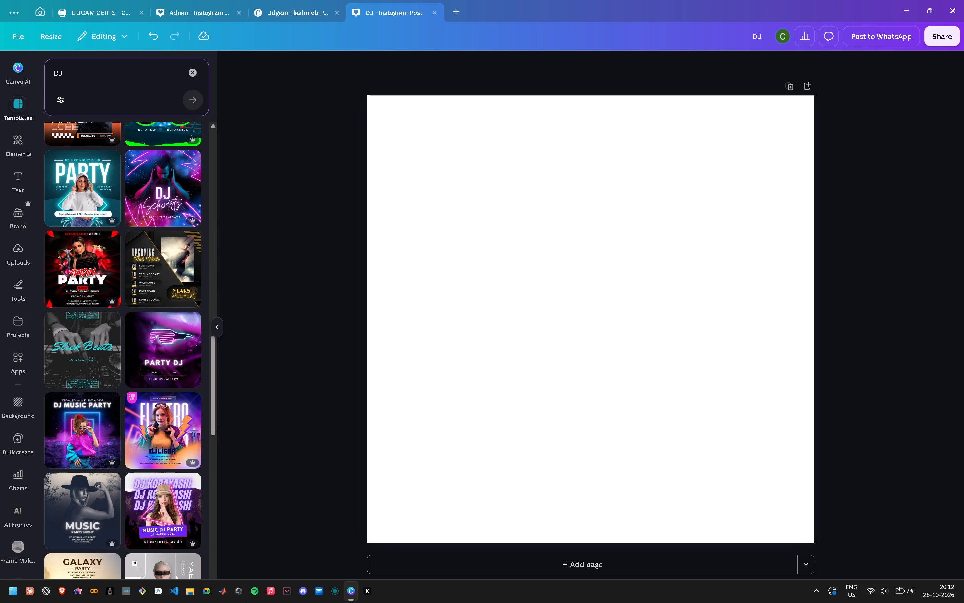
Switch to Brave and search Pinterest for dj reveal poster using the recent search.
click(58, 593)
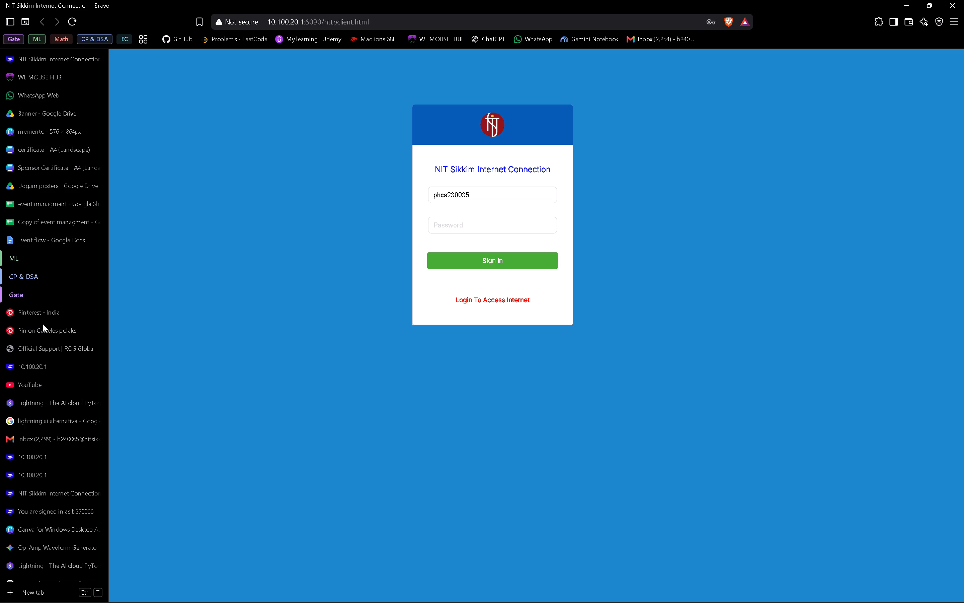
click(44, 329)
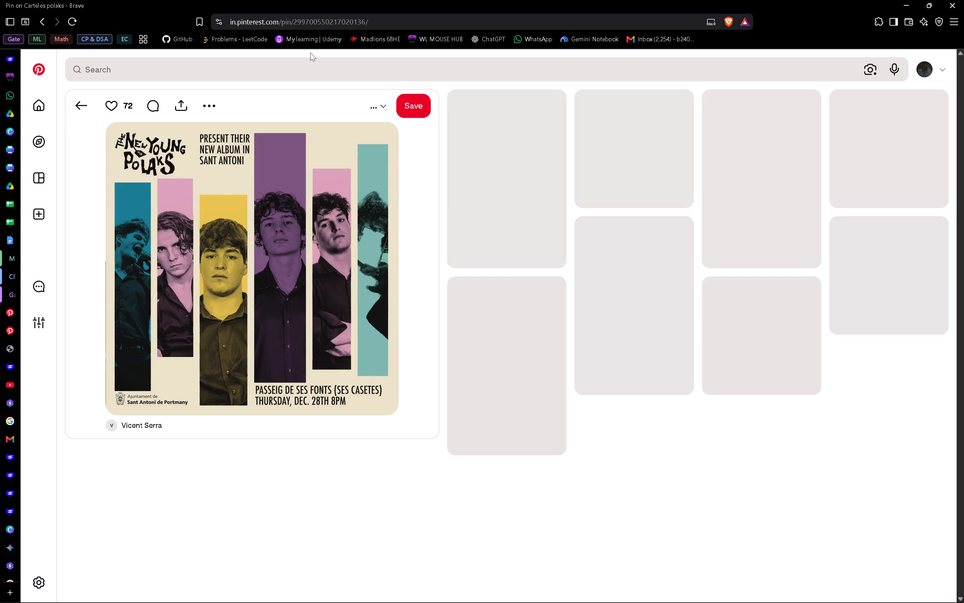
click(202, 77)
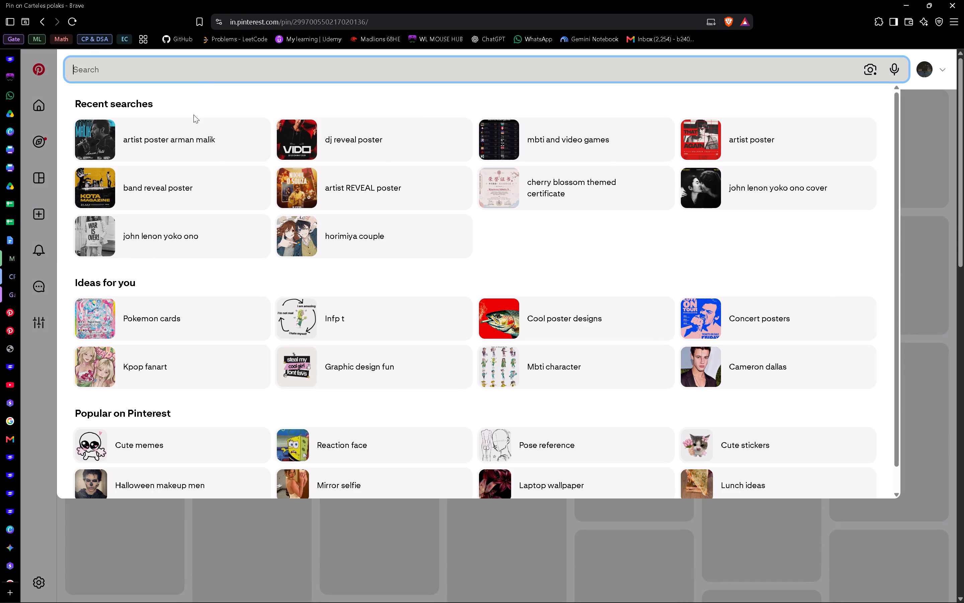
click(352, 151)
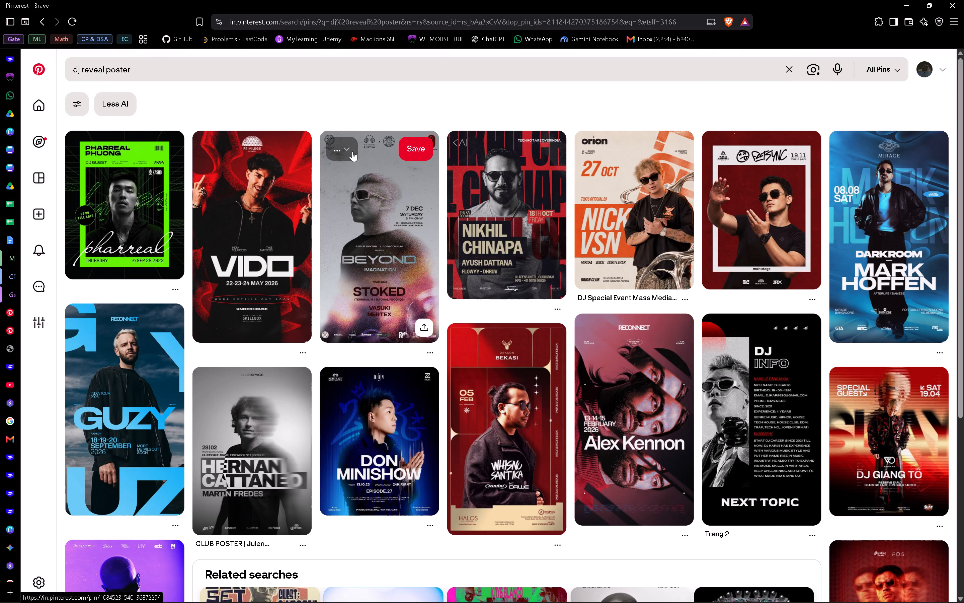
Open the neon green Pharreal Phuong poster pin and save its image as download in the Udgam folder.
click(130, 230)
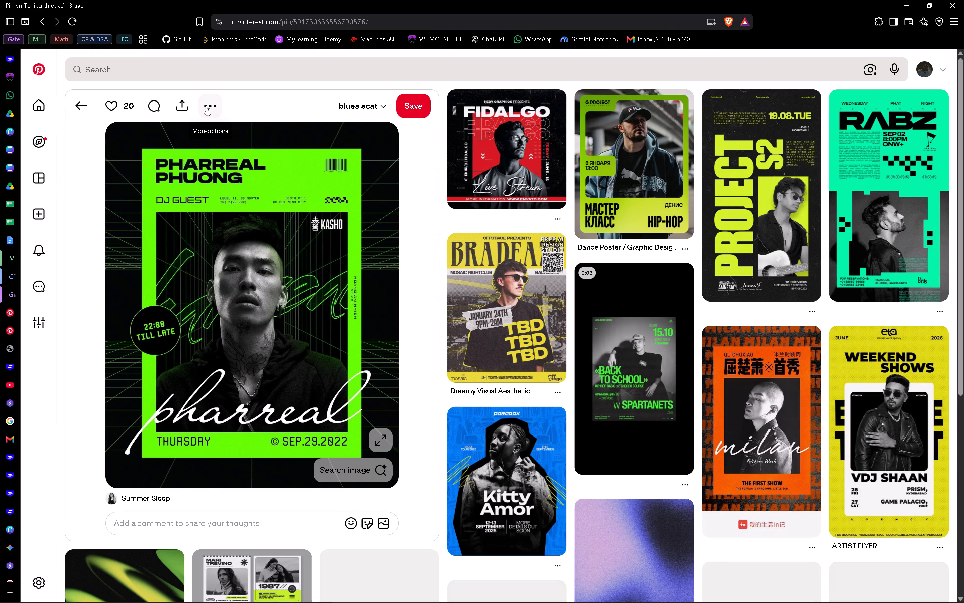
click(206, 105)
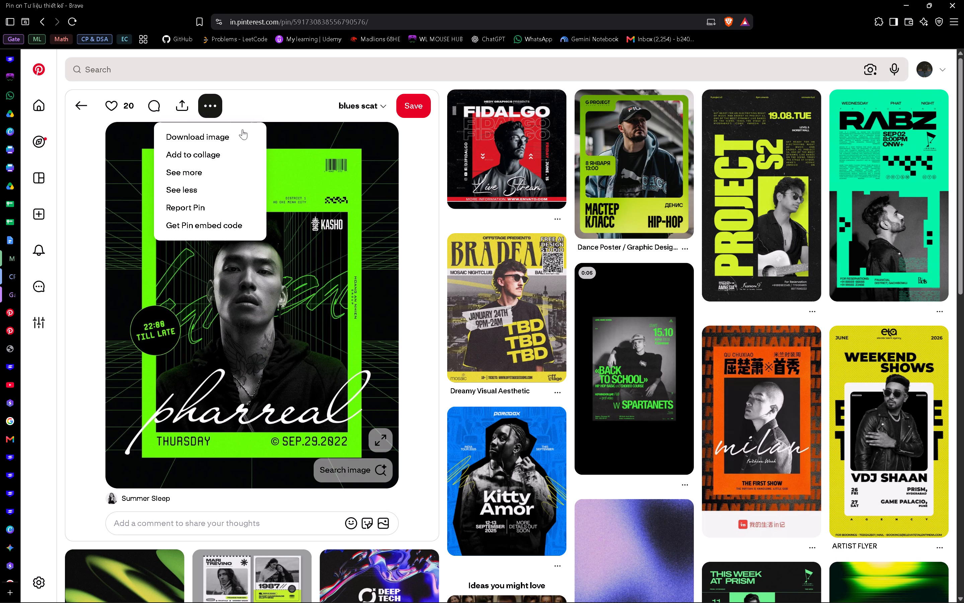
click(224, 135)
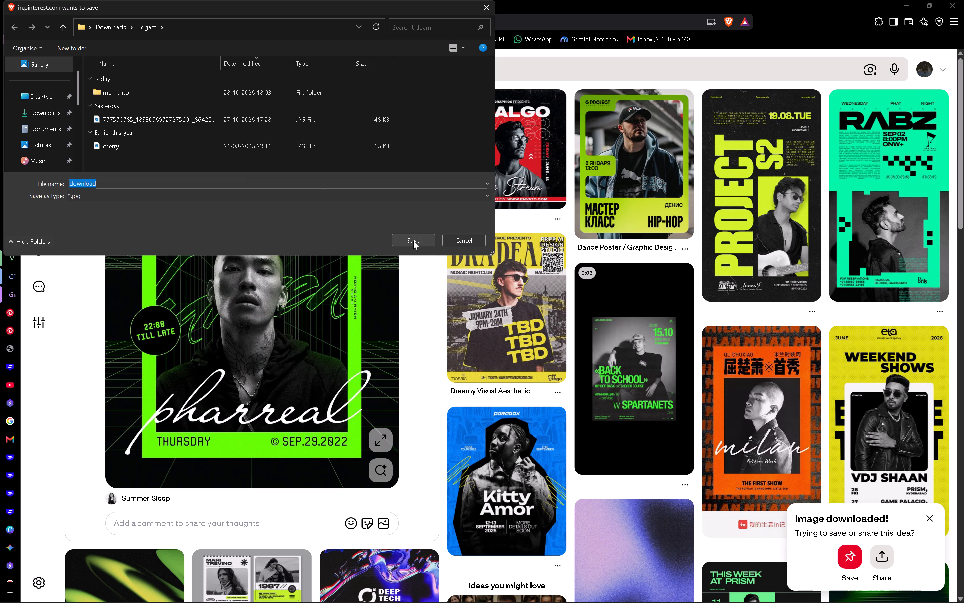
click(413, 241)
Switch back to Canva, upload the download JPG from the Udgam folder and place it on the blank page.
click(356, 584)
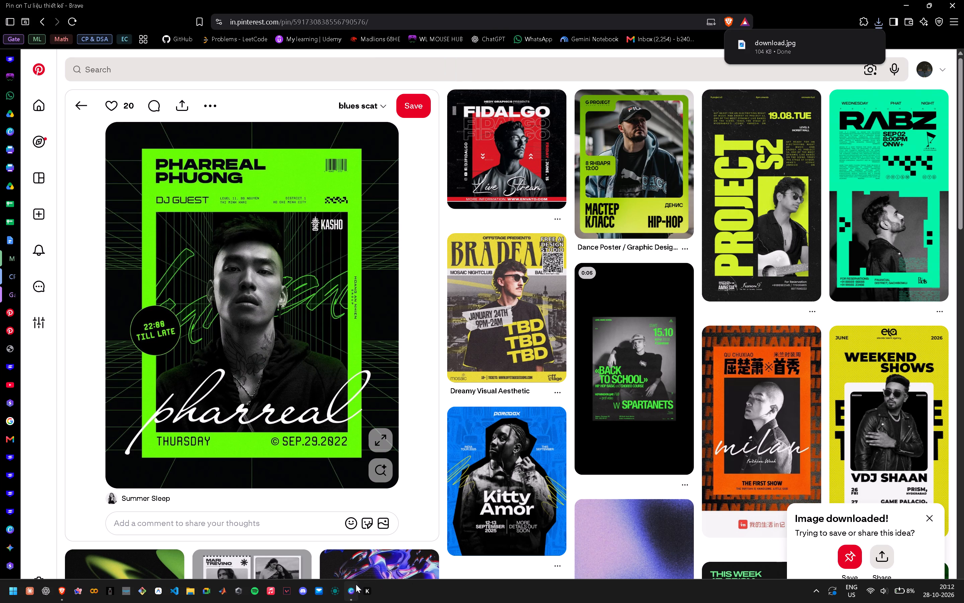
click(12, 247)
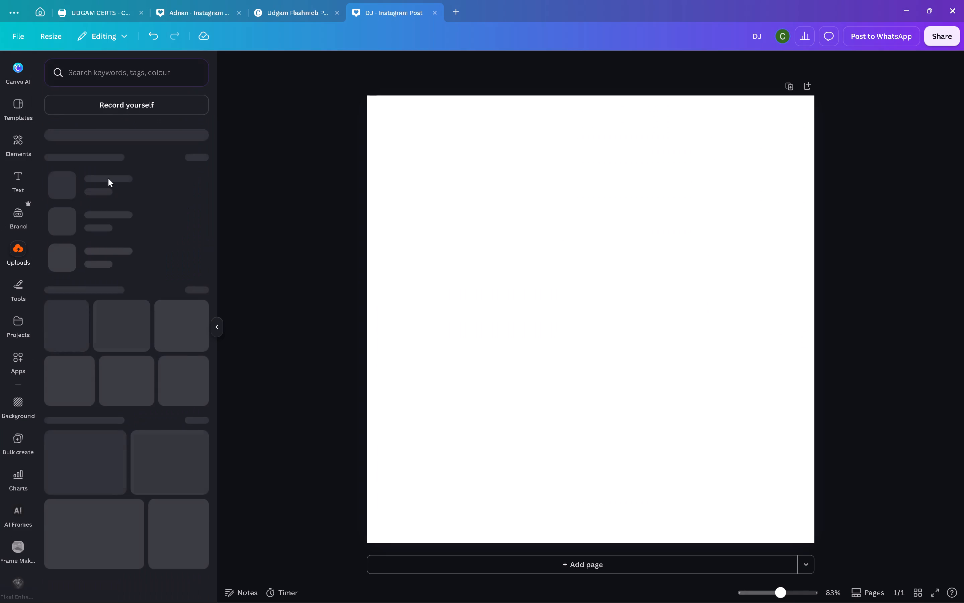
click(128, 103)
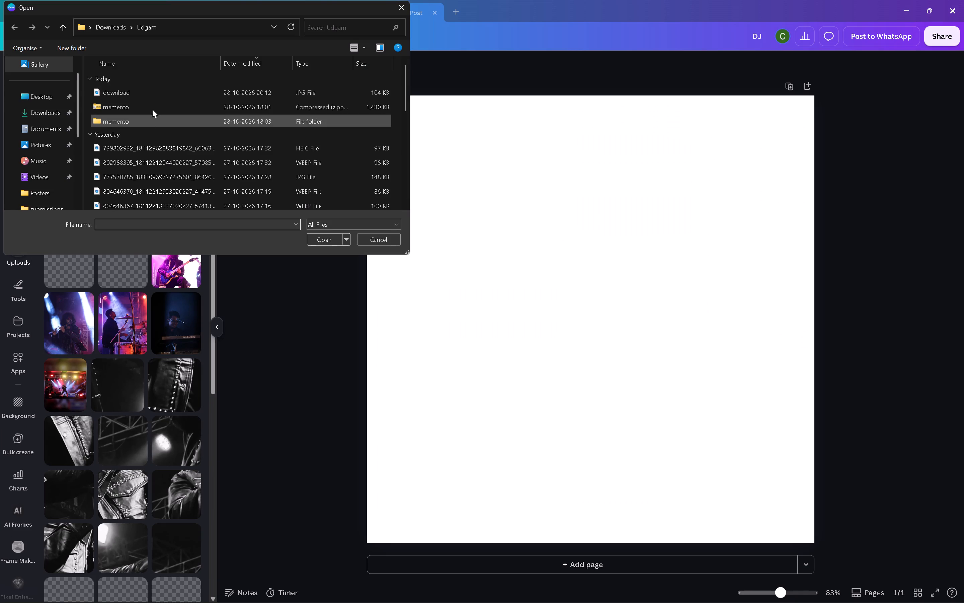
double_click(127, 92)
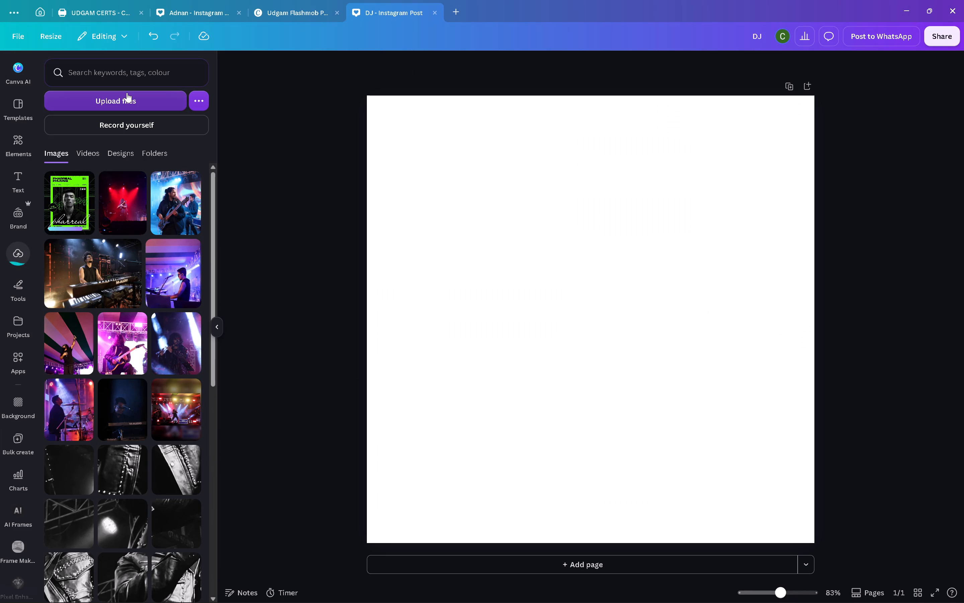
click(67, 202)
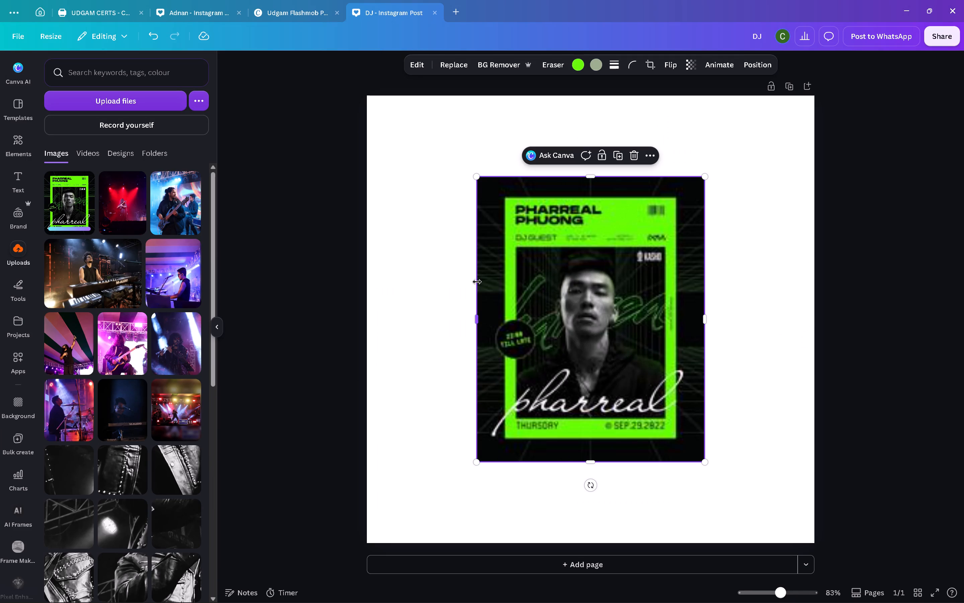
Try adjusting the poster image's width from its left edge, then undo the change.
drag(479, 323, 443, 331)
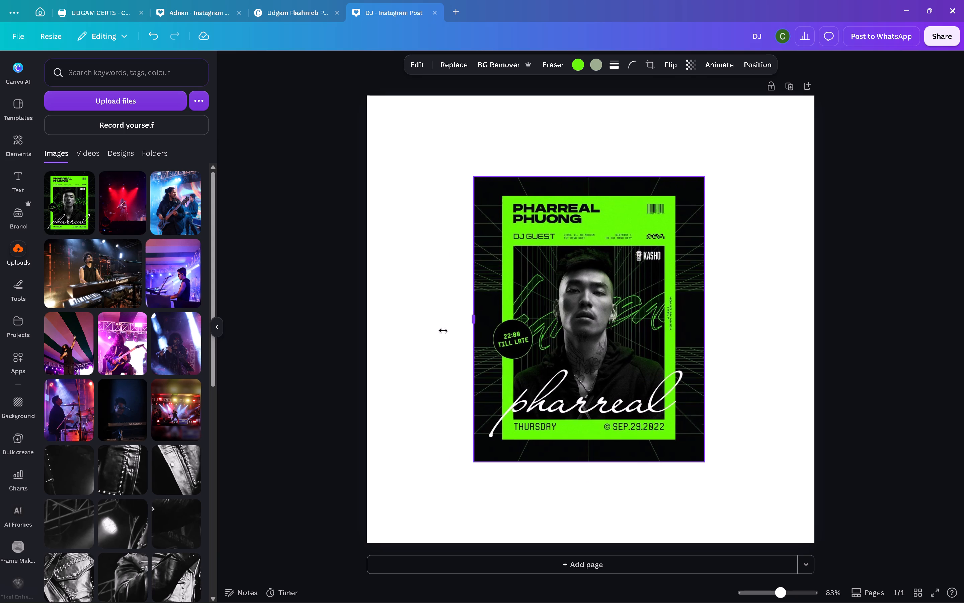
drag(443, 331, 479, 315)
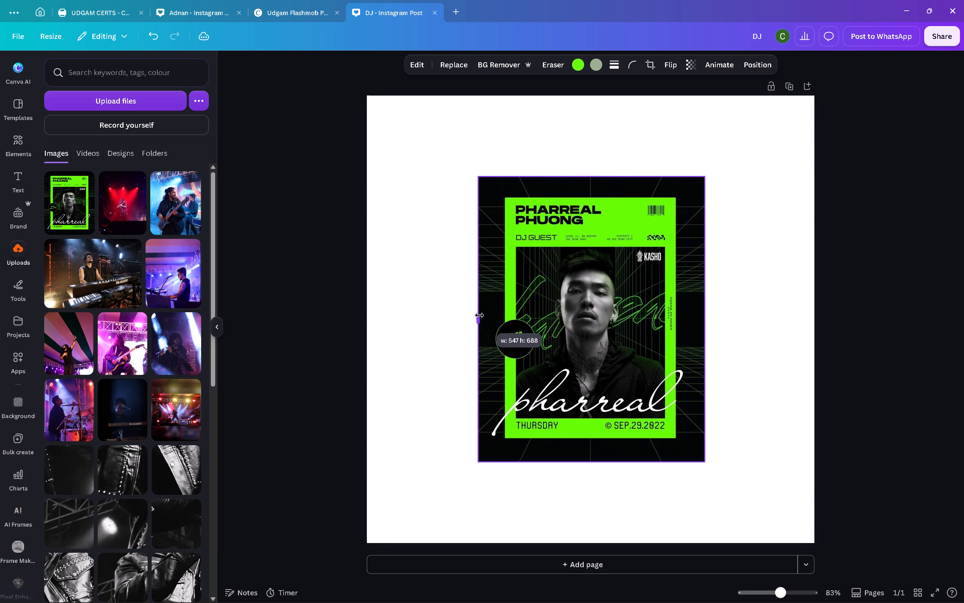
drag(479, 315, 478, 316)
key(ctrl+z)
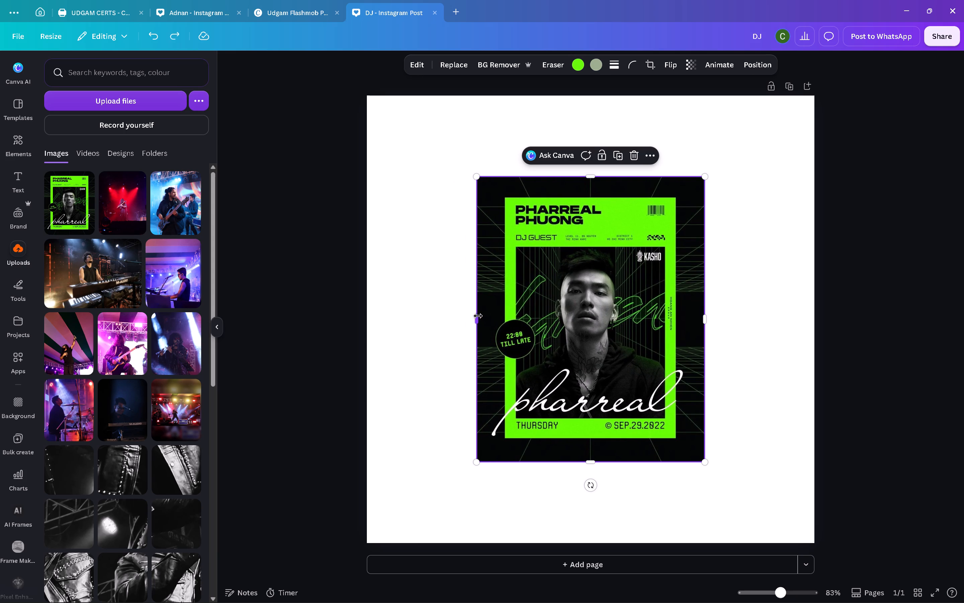
Enlarge the poster image proportionally from its upper-left corner to about 700 by 875.
drag(478, 181, 367, 141)
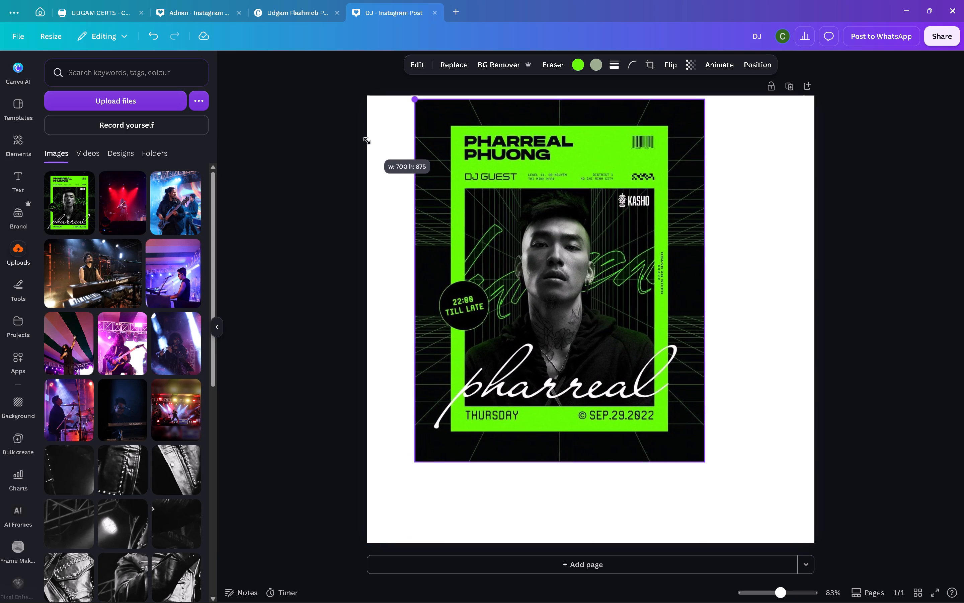
Enlarge the DJ poster image proportionally until it fills the full height of the page, centred horizontally.
drag(367, 141, 362, 139)
drag(703, 461, 802, 511)
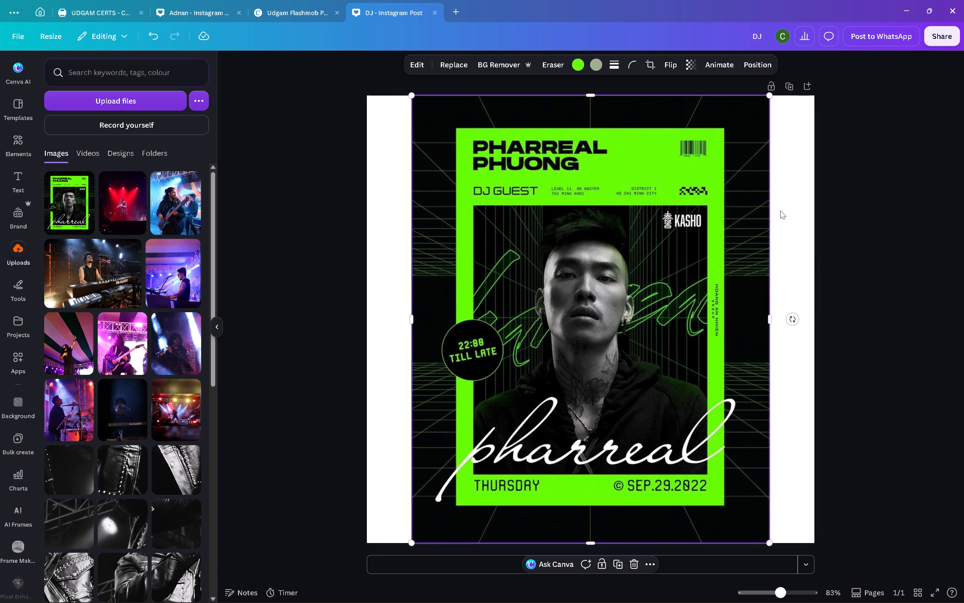
Apply the Upscale tool to the DJ poster image.
click(531, 226)
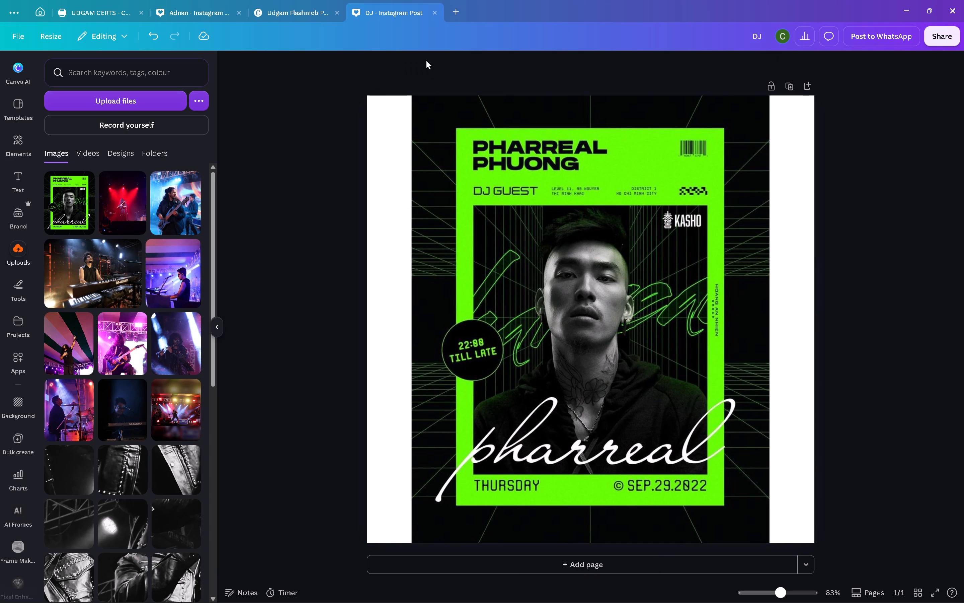
click(455, 154)
click(411, 63)
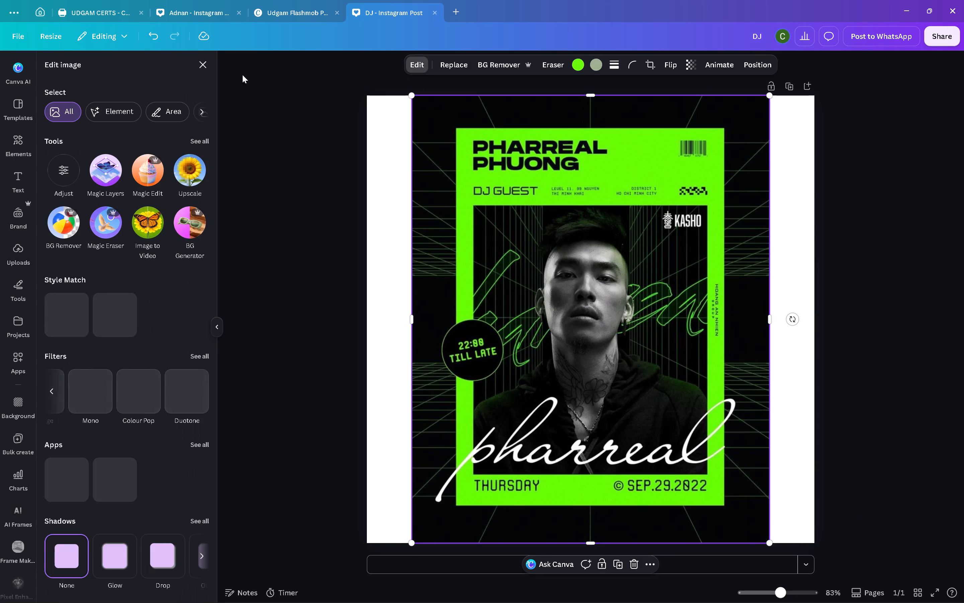
click(180, 168)
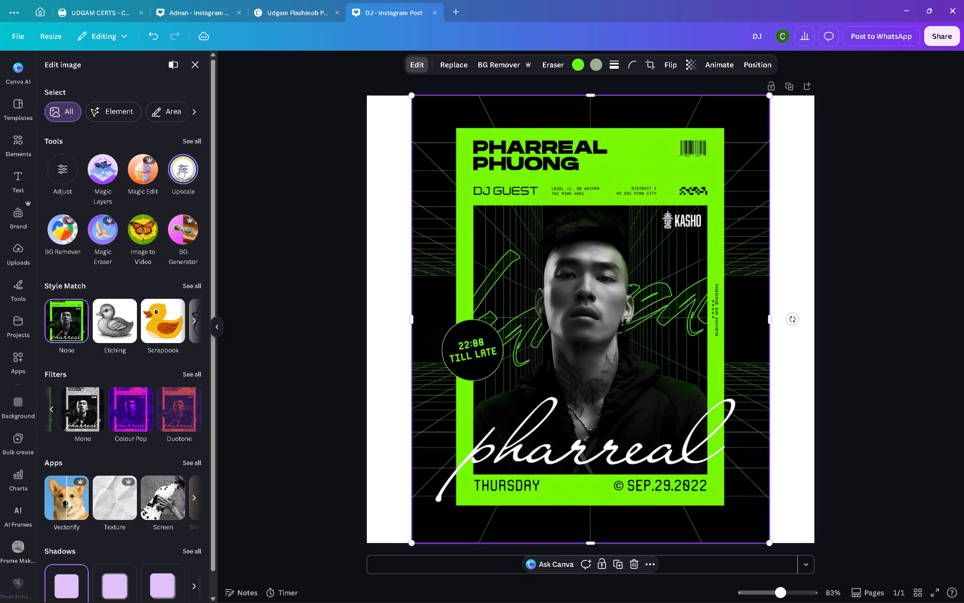
Split the DJ poster image into editable layers with Magic Layers.
click(99, 172)
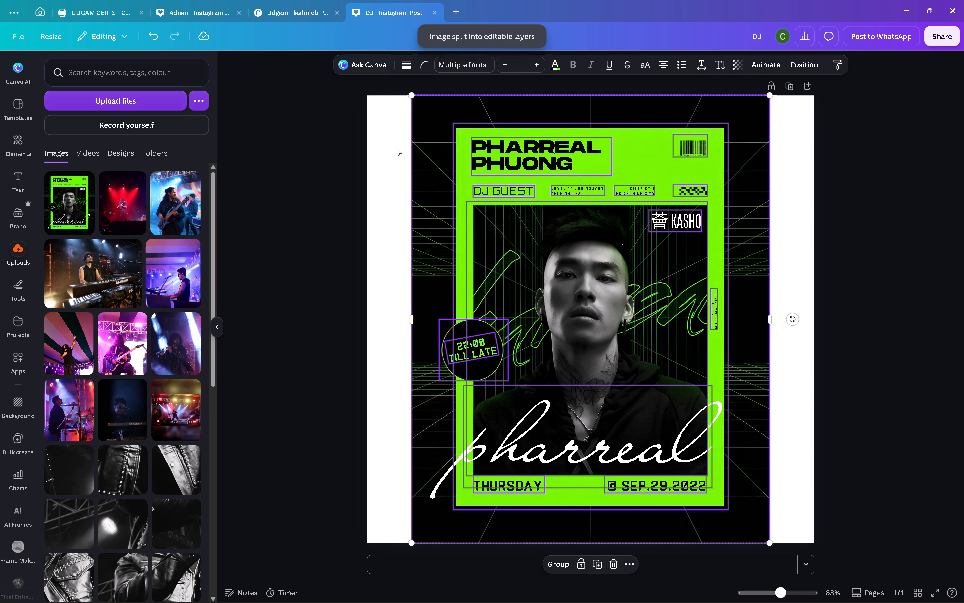
click(878, 257)
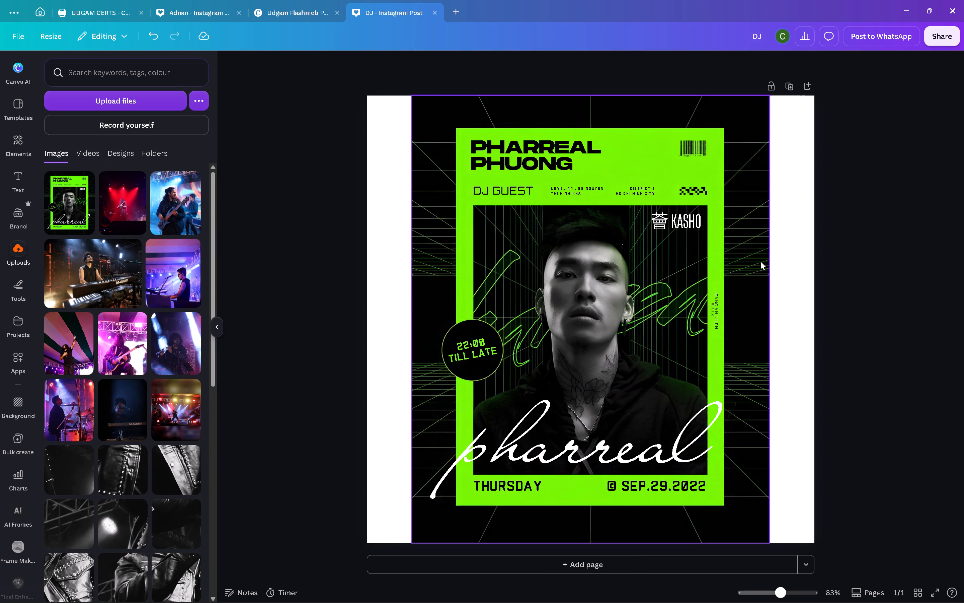
Widen the dark grid background layer on both sides so it covers the full page width.
click(746, 262)
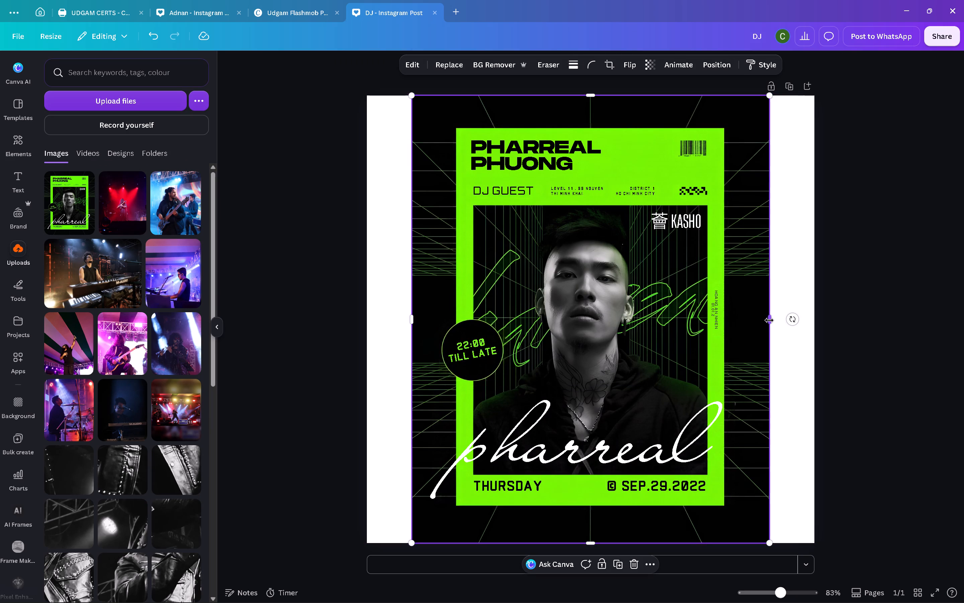
drag(769, 320, 817, 327)
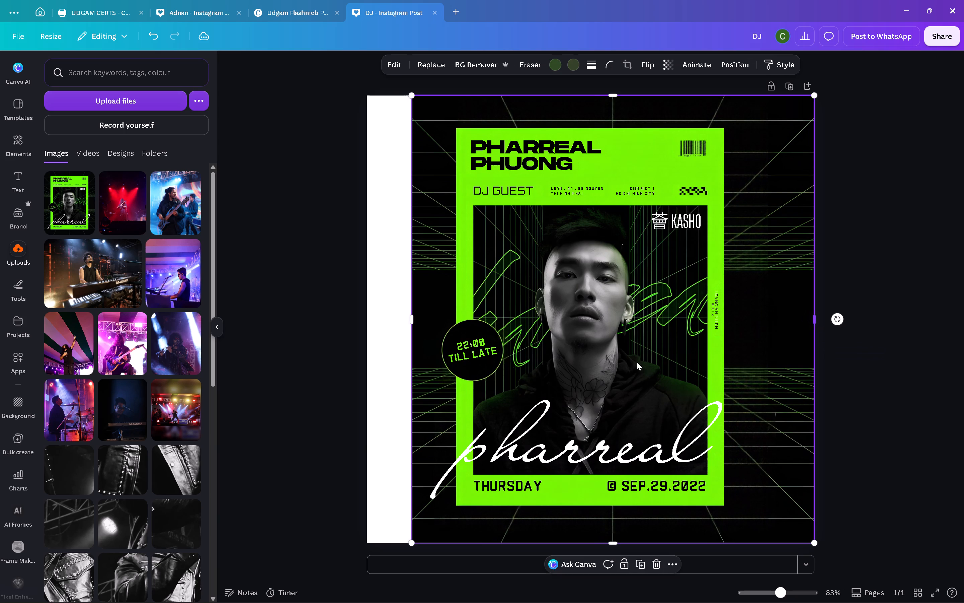
drag(414, 318, 379, 326)
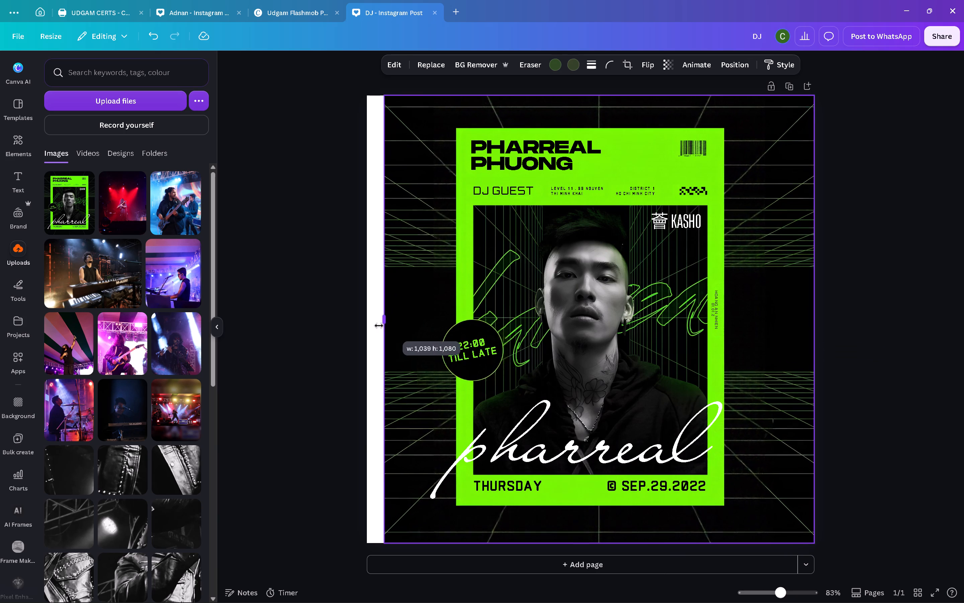
drag(379, 326, 367, 328)
Widen the green panel on both sides and lower its top edge, making it nearly square and about 890 high.
click(651, 163)
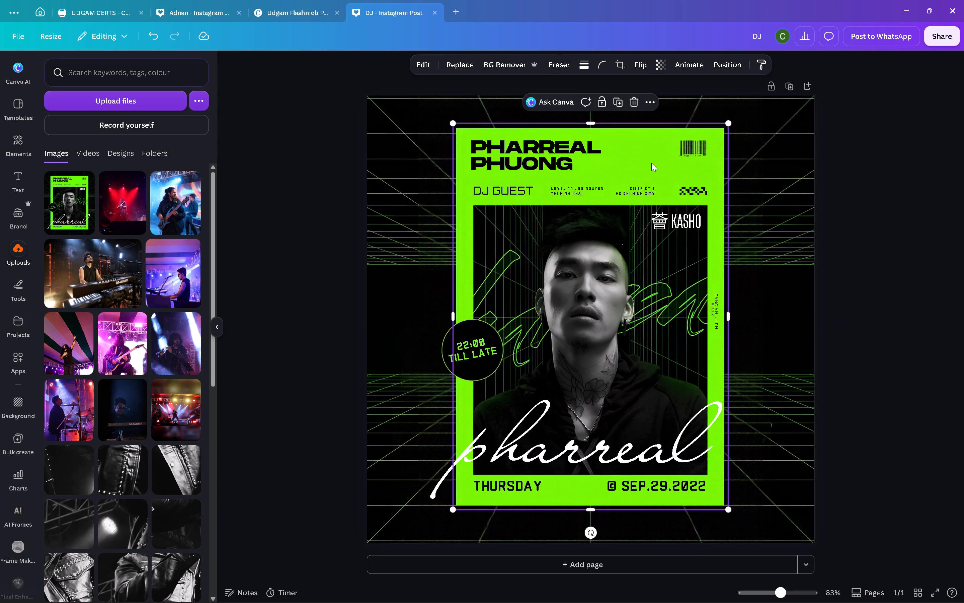
drag(729, 319, 765, 319)
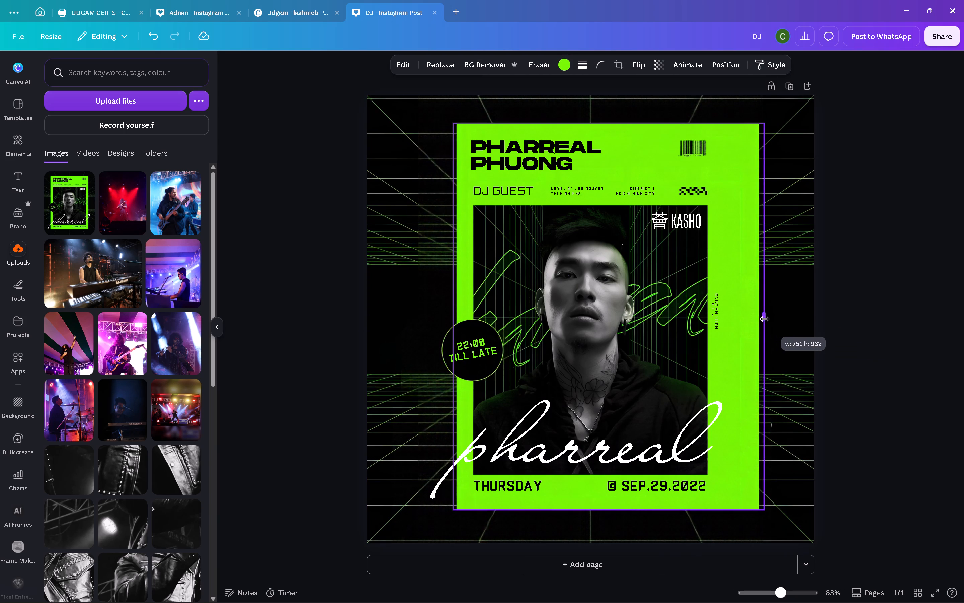
drag(765, 319, 772, 318)
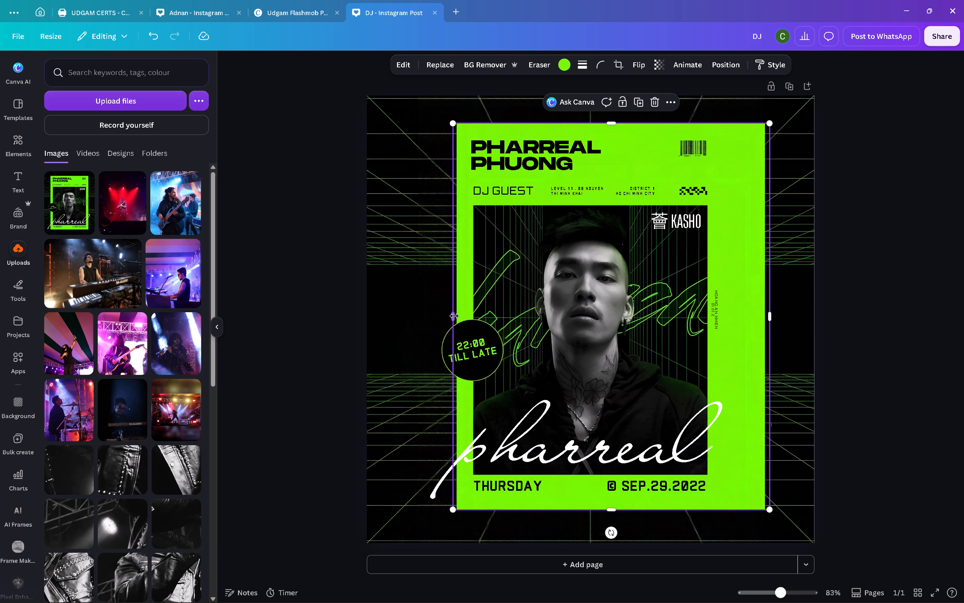
drag(454, 316, 410, 315)
drag(772, 125, 768, 147)
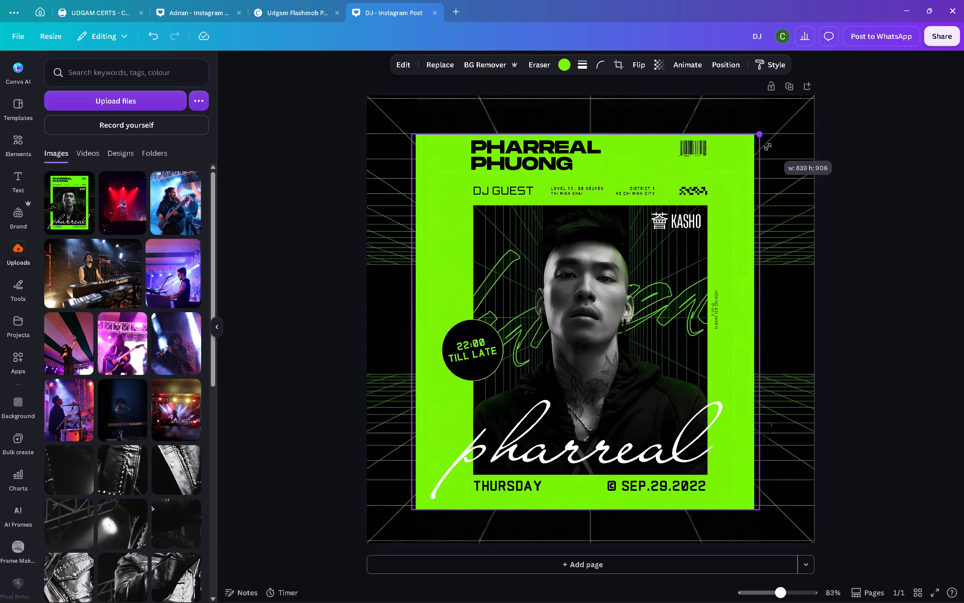
drag(768, 147, 763, 153)
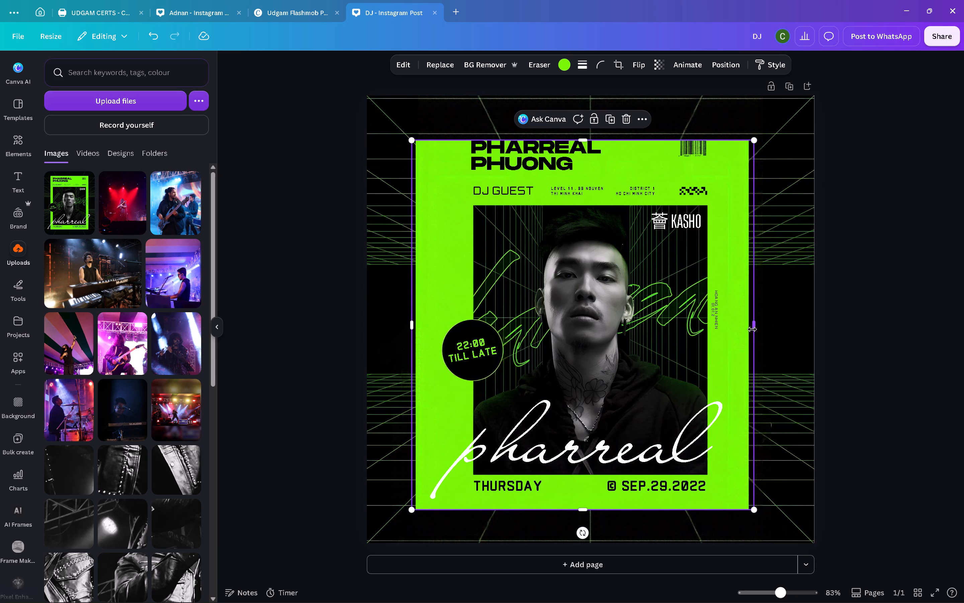
drag(752, 329, 773, 334)
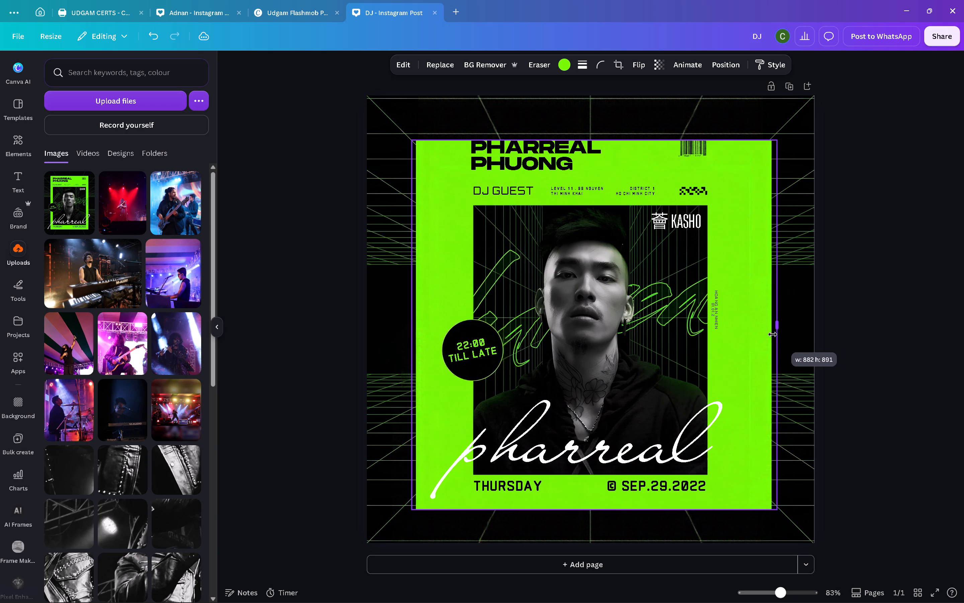
drag(773, 334, 767, 335)
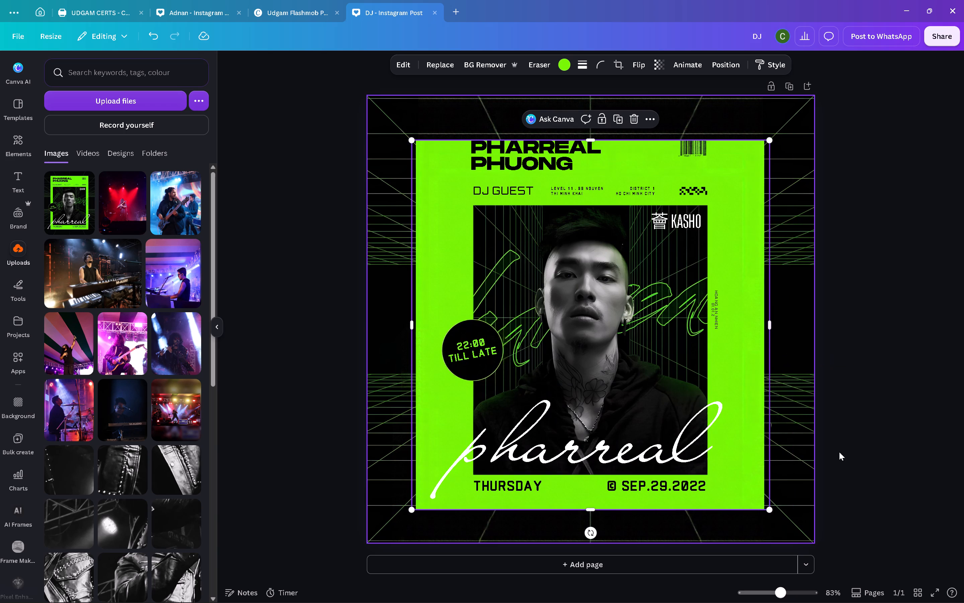
click(928, 387)
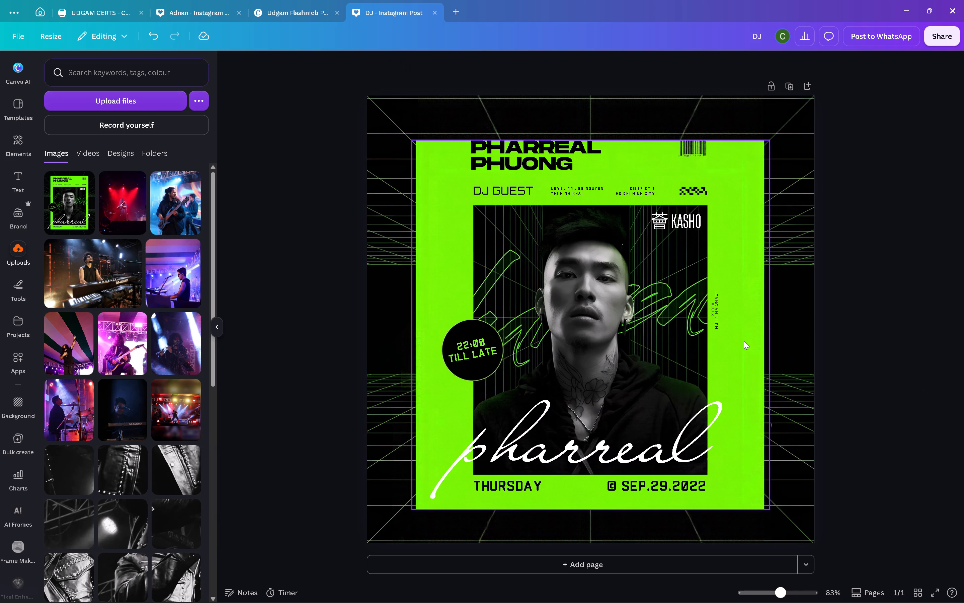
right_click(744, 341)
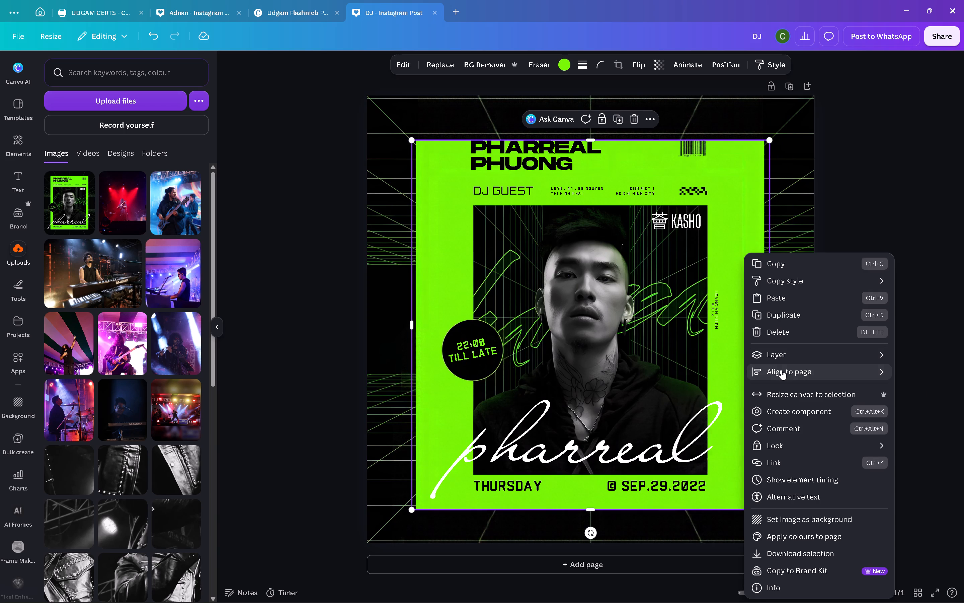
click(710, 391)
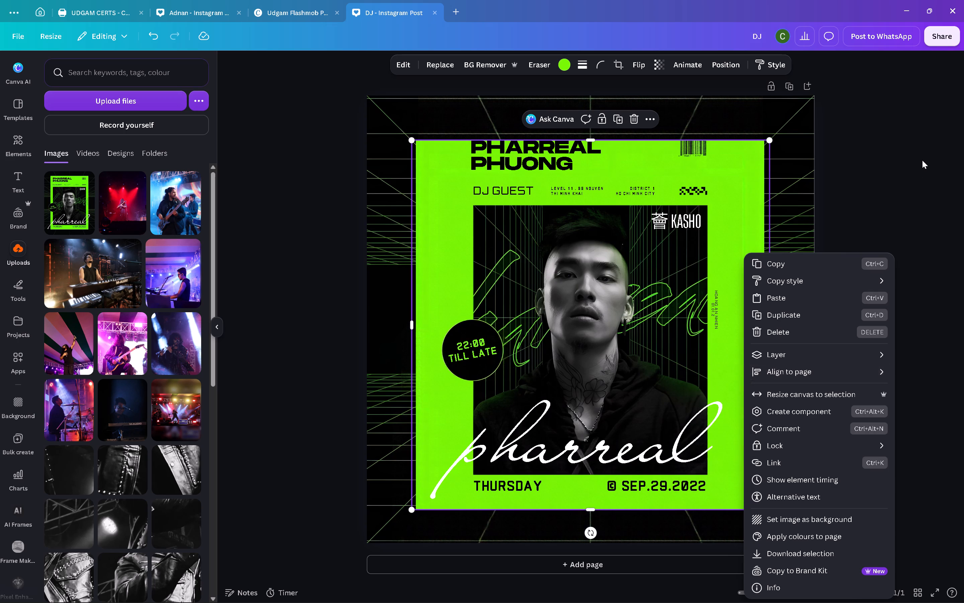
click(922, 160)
Select the portrait photo inside the green panel and apply Magic Layers to separate it into editable layers.
click(573, 293)
drag(573, 293, 572, 295)
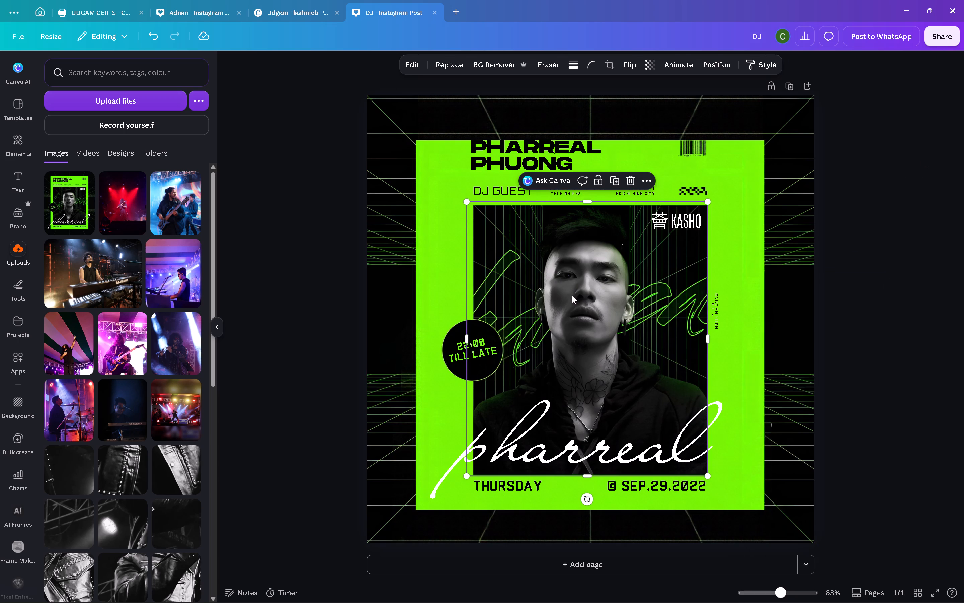
drag(572, 295, 577, 295)
click(577, 295)
click(593, 313)
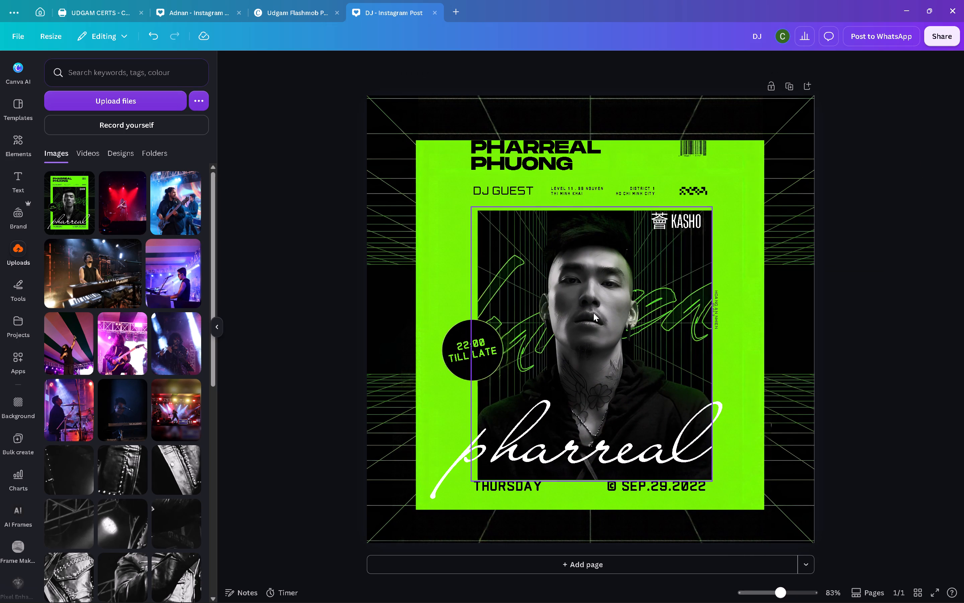
click(394, 64)
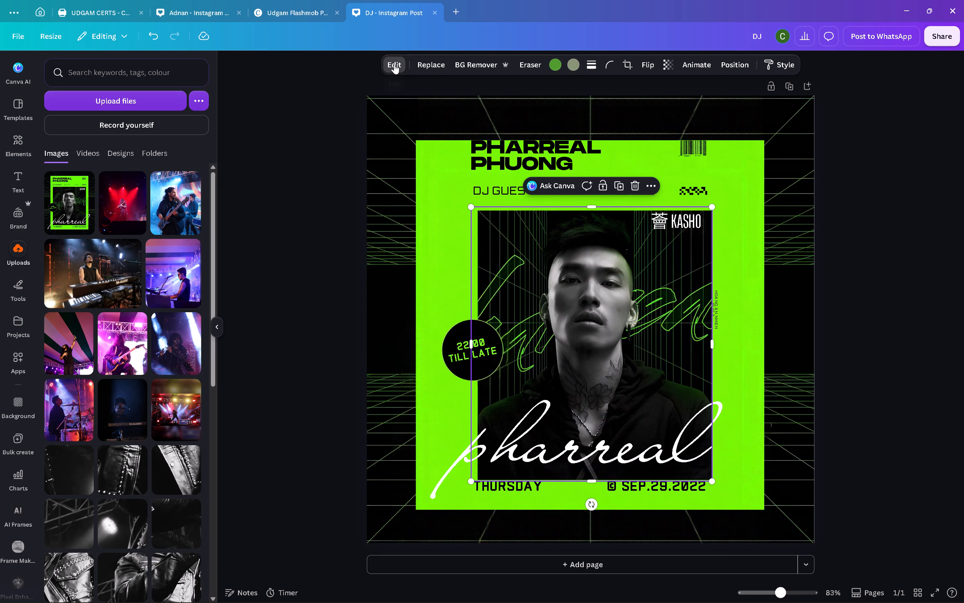
click(96, 172)
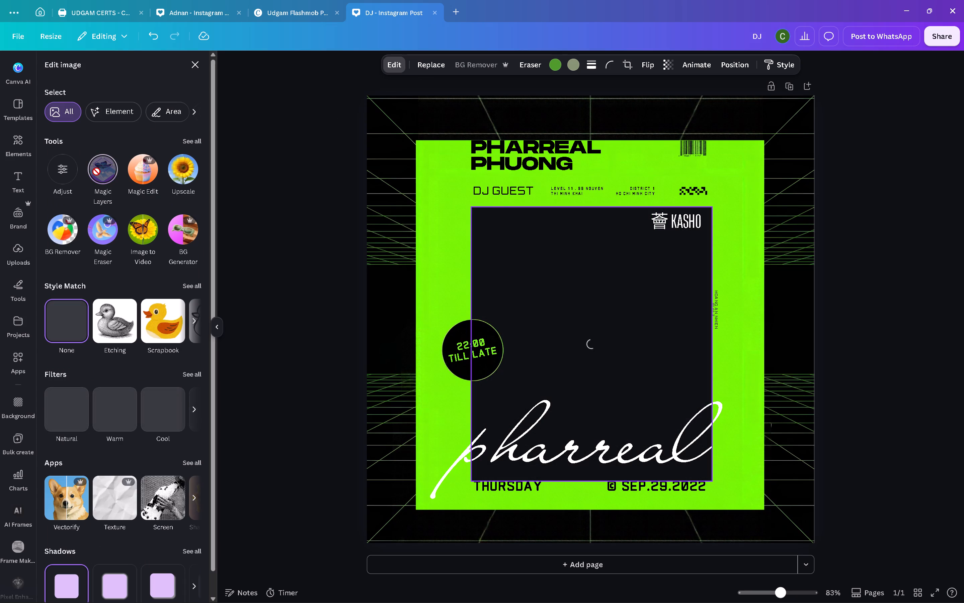
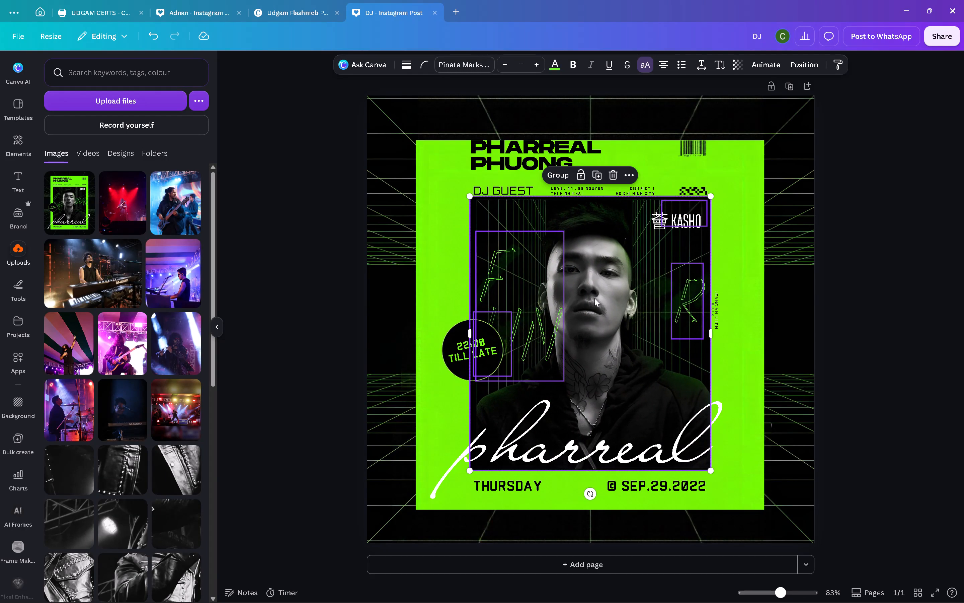
Undo the Magic Layers split of the portrait photo, going back to the single image inside the green panel.
key(ctrl+z)
click(963, 408)
key(ctrl+z)
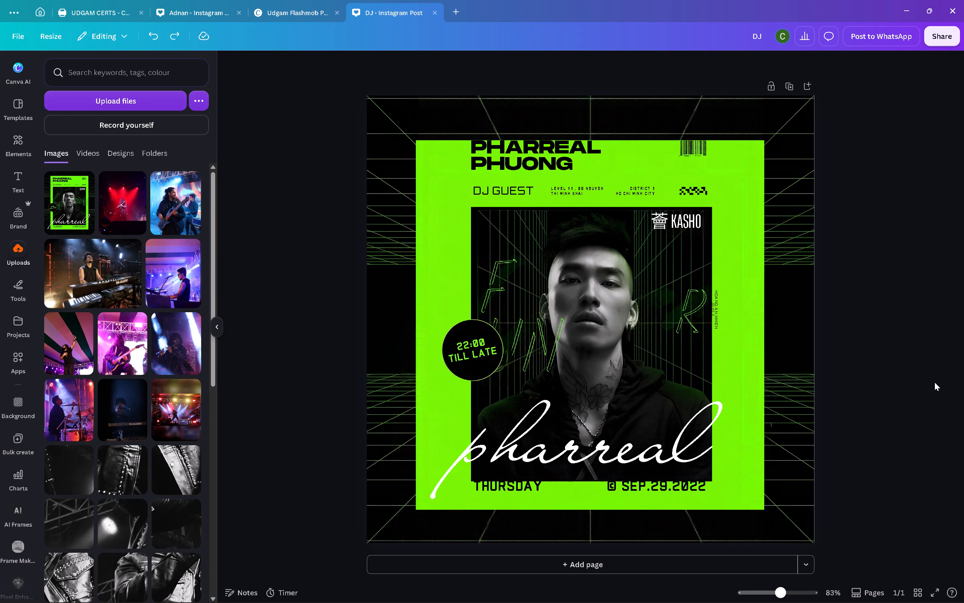
key(ctrl+z)
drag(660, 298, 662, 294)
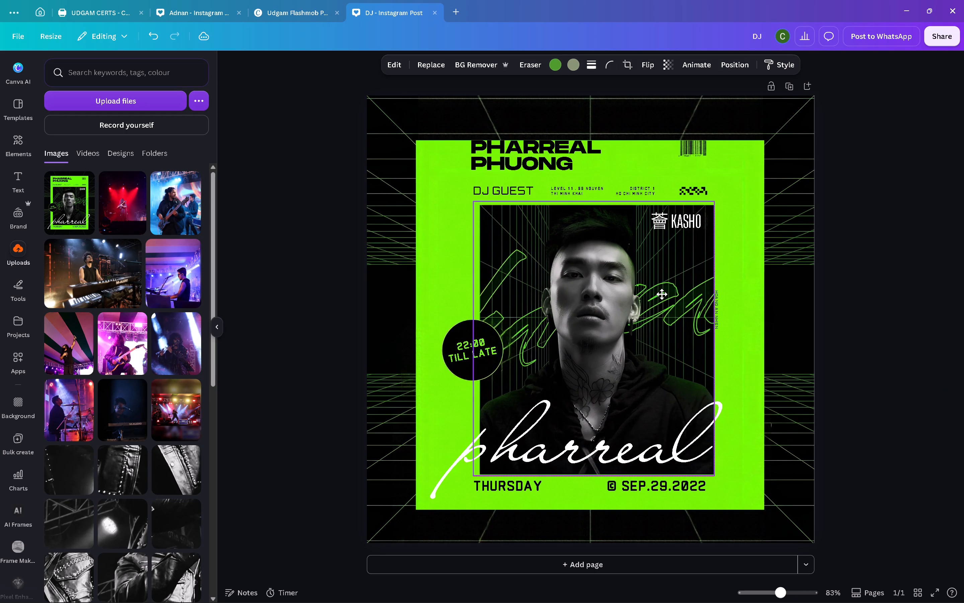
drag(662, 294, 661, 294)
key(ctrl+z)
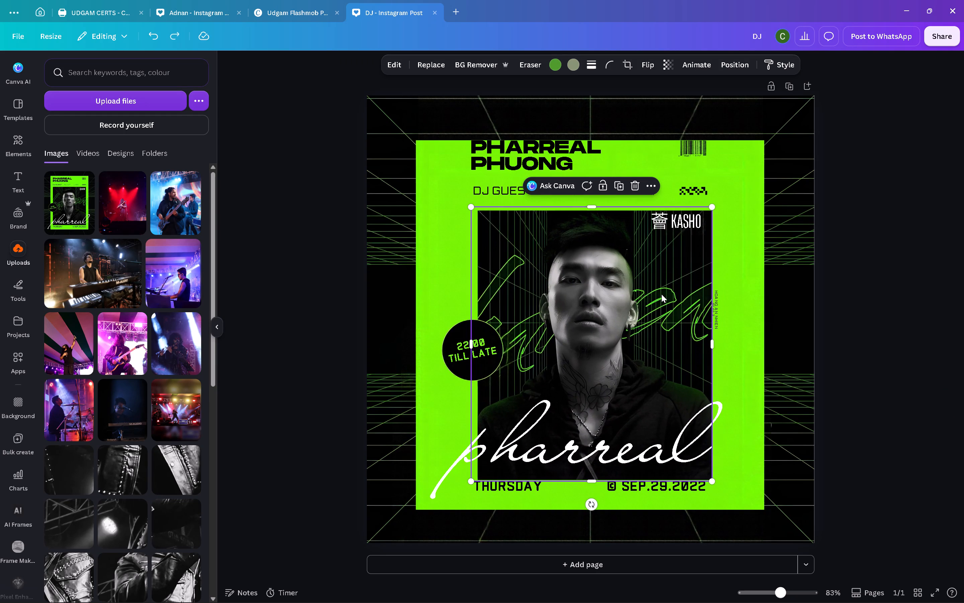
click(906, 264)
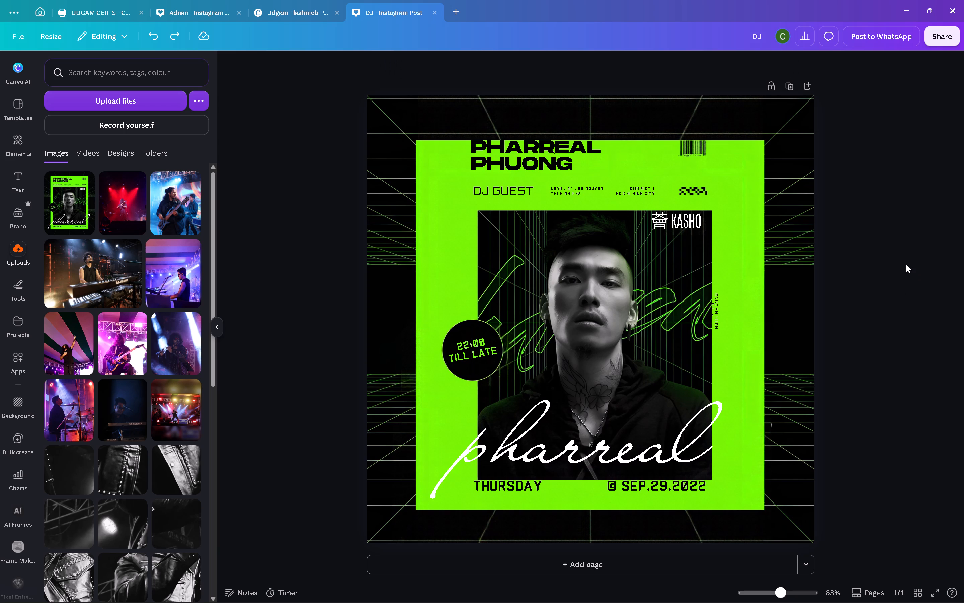
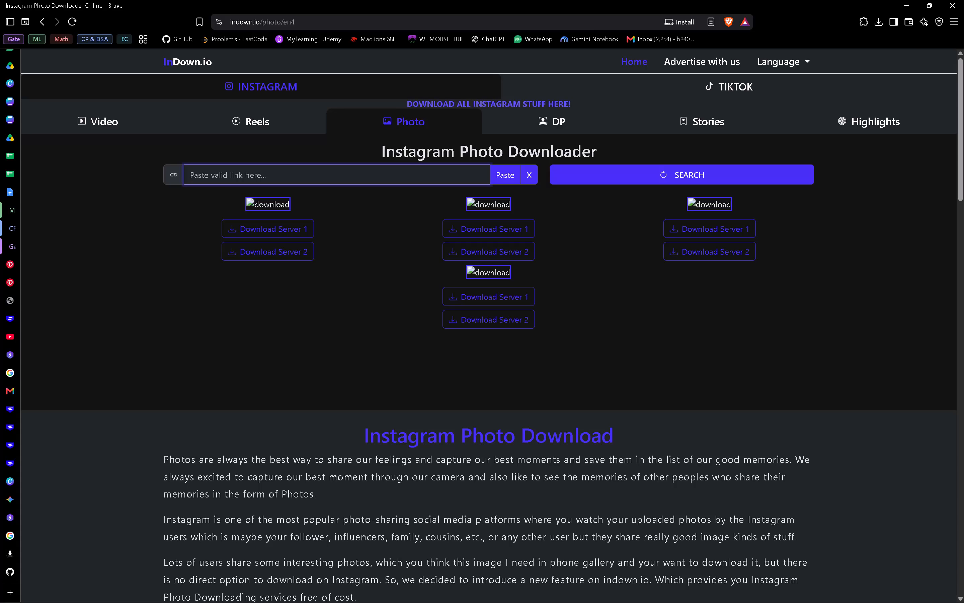
Fetch the photos of the copied Instagram post link in the Instagram Photo Downloader.
key(ctrl+v)
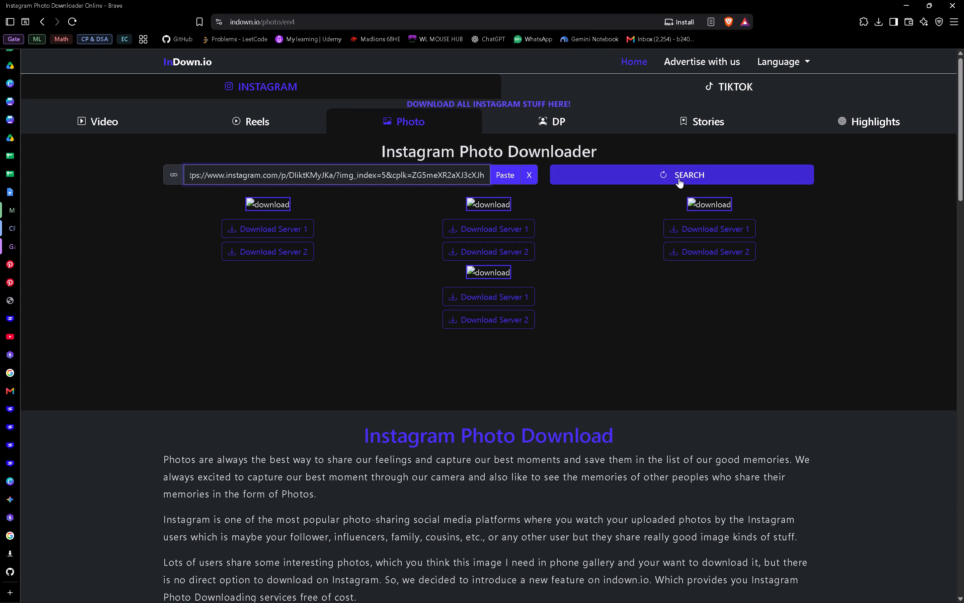
click(679, 178)
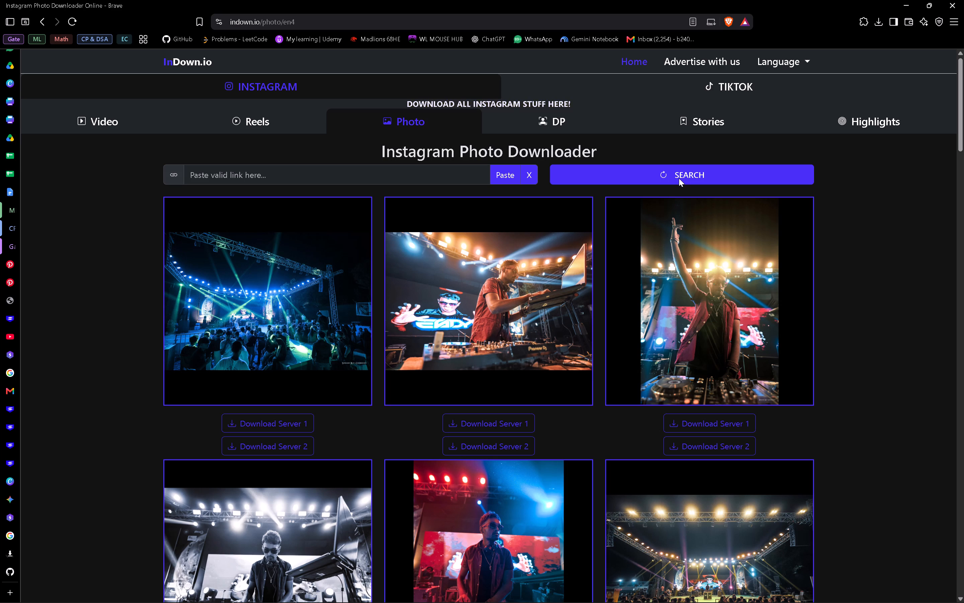
Download the portrait photo of the DJ at the decks in red and blue light, saving it as JPG in the Udgam folder under its suggested name.
scroll(679, 178, down, 3)
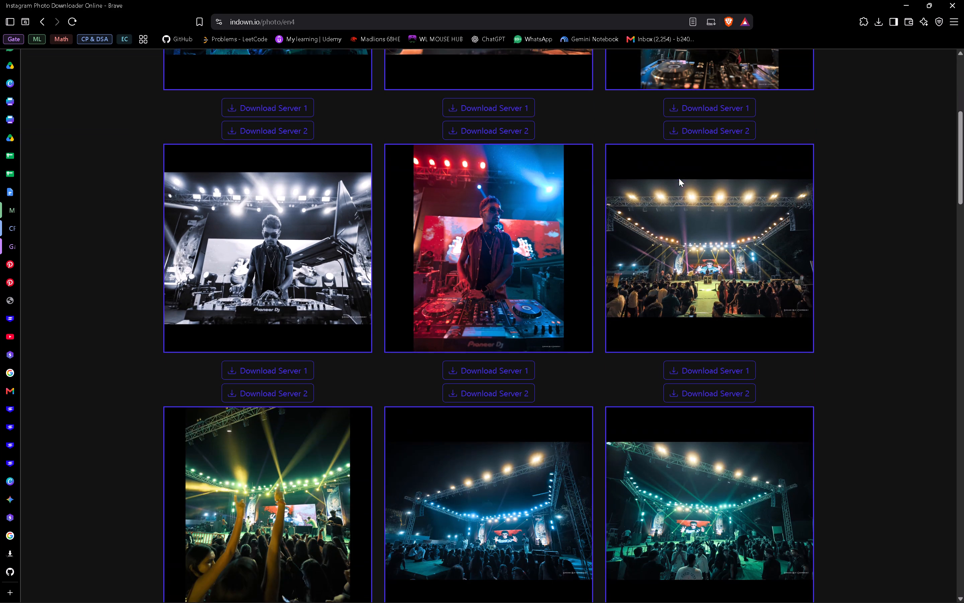
scroll(679, 178, down, 2)
click(496, 347)
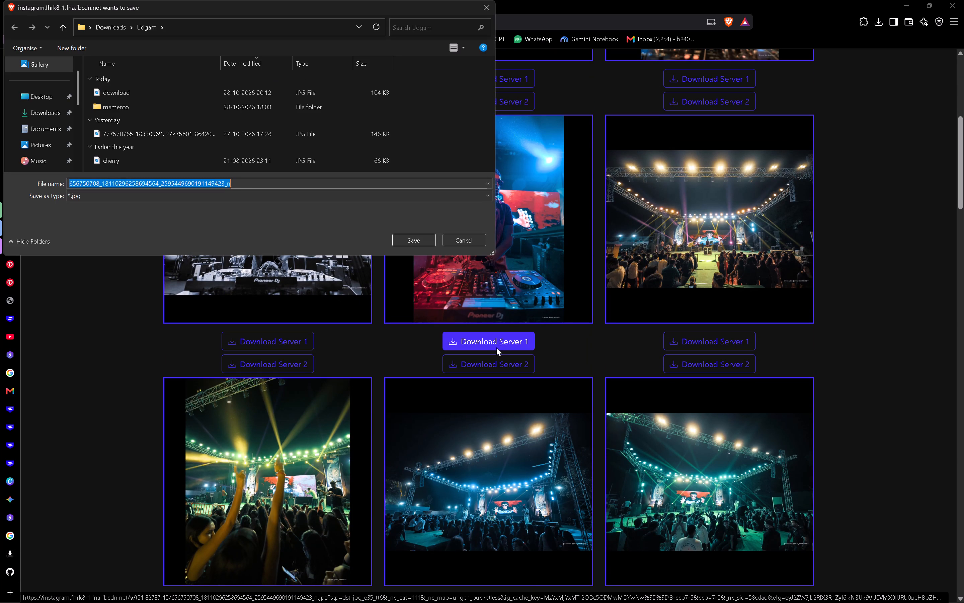
key(Return)
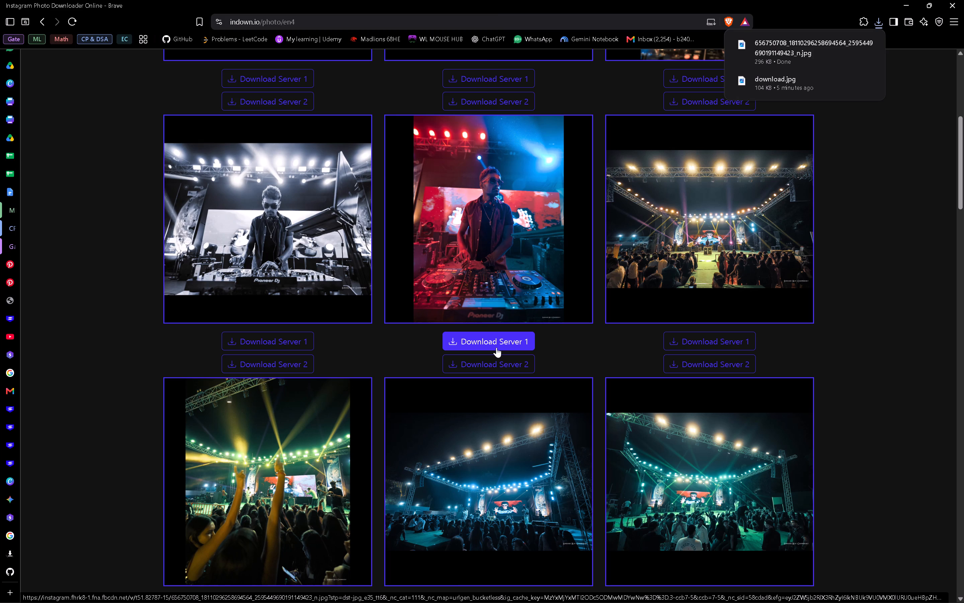
Switch back to the DJ Instagram post design in Canva.
click(347, 589)
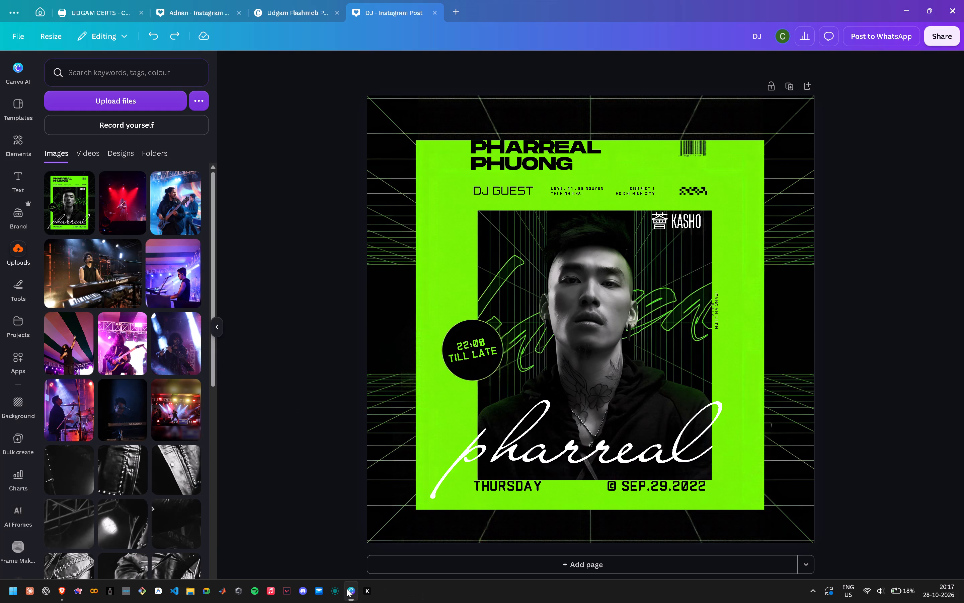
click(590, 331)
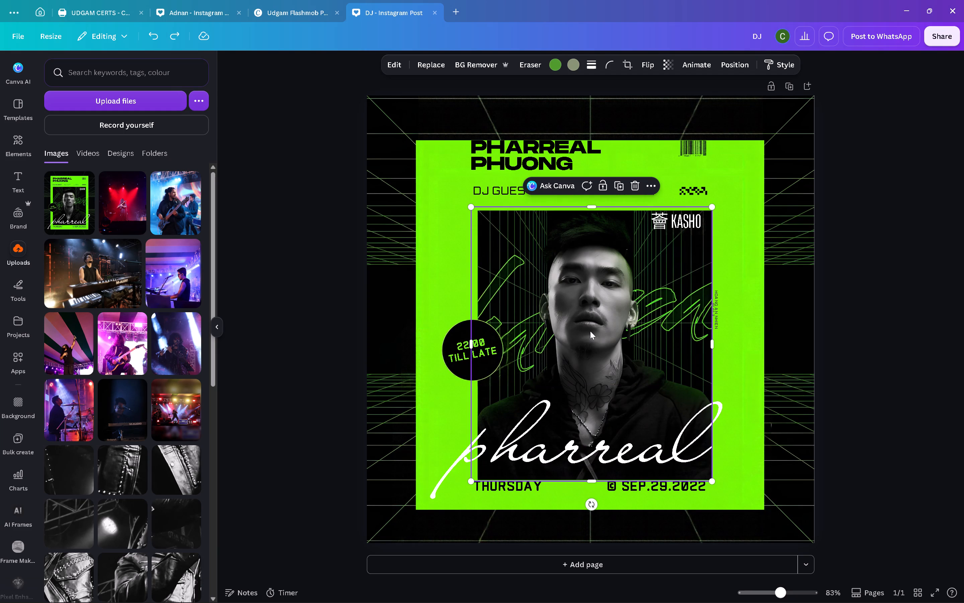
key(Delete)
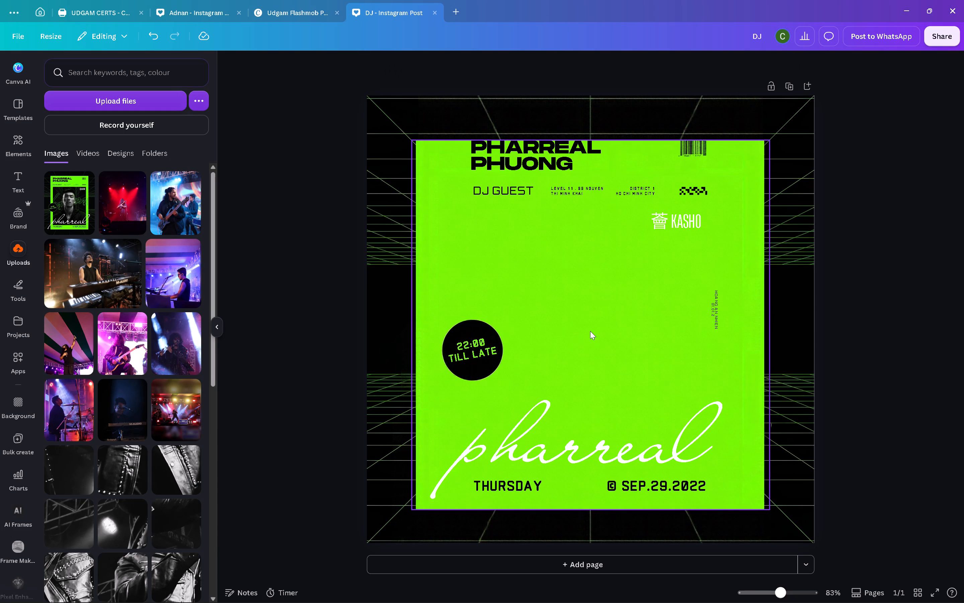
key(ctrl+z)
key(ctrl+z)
Split the portrait photo on the green panel into editable layers with Magic Layers.
click(590, 331)
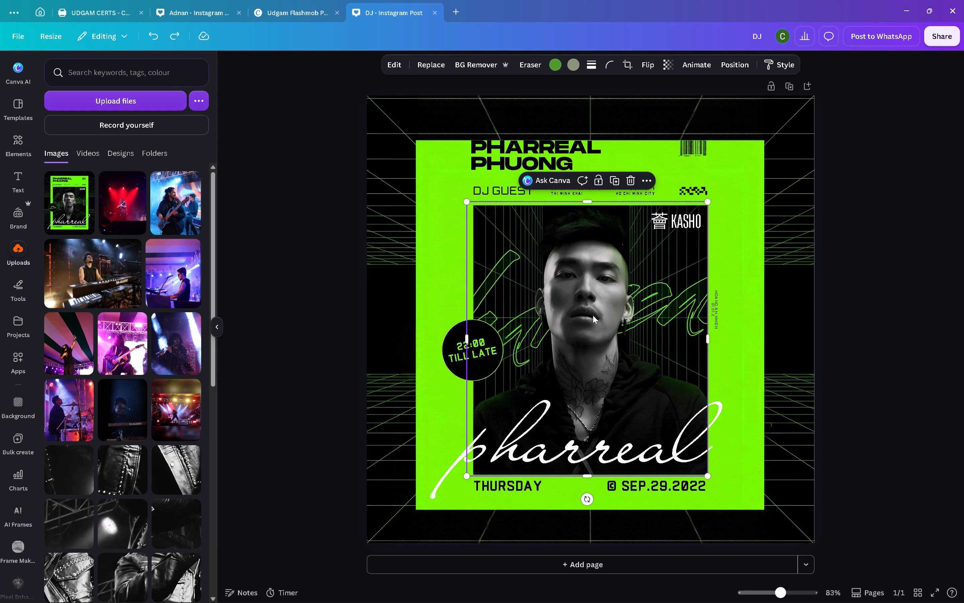
click(395, 63)
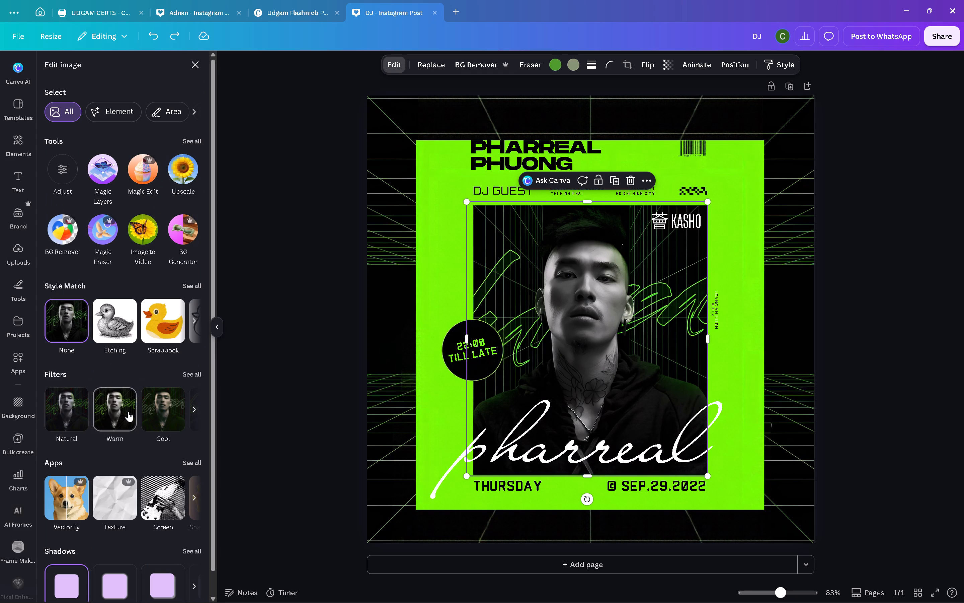
click(97, 171)
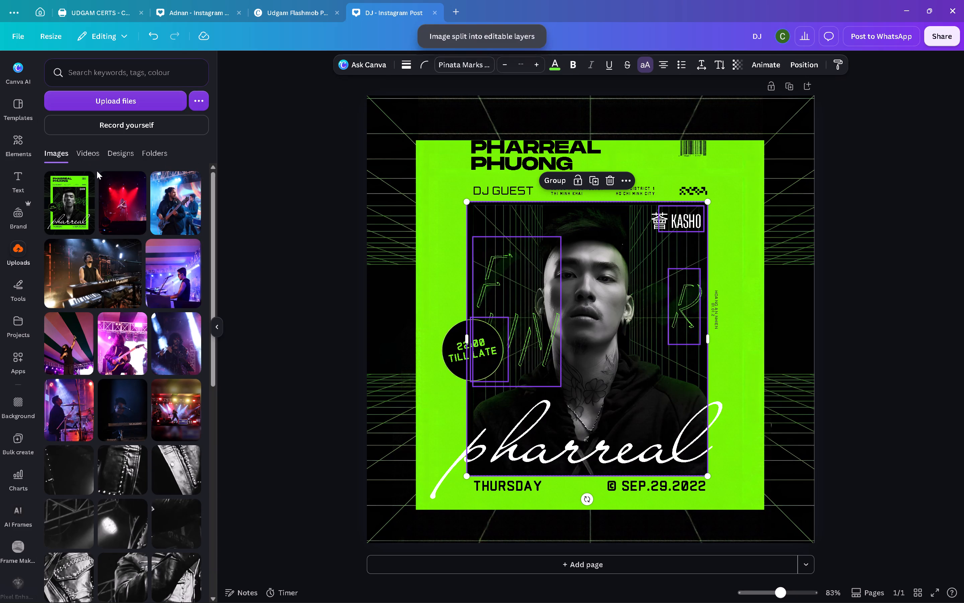
Delete the portrait photo layer from the middle of the green panel.
click(625, 357)
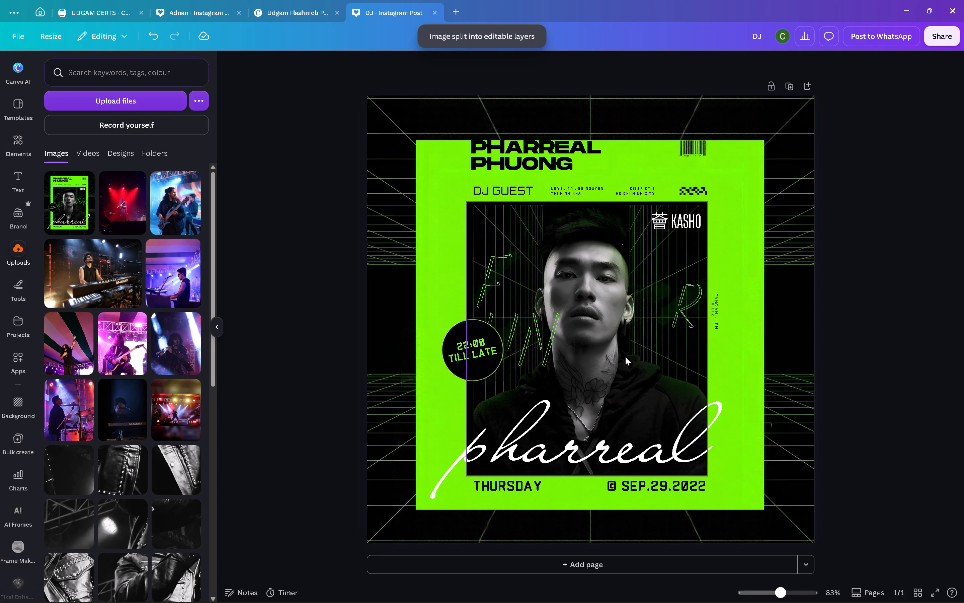
click(592, 357)
key(Delete)
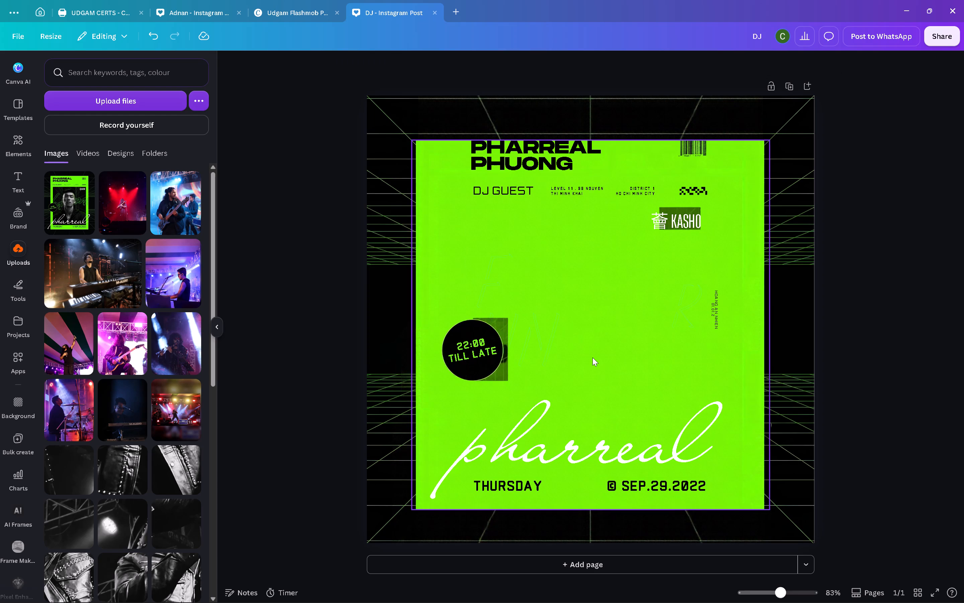
Group the 22:00 TILL LATE text with its black circle and move the badge up over the DJ GUEST line.
click(500, 324)
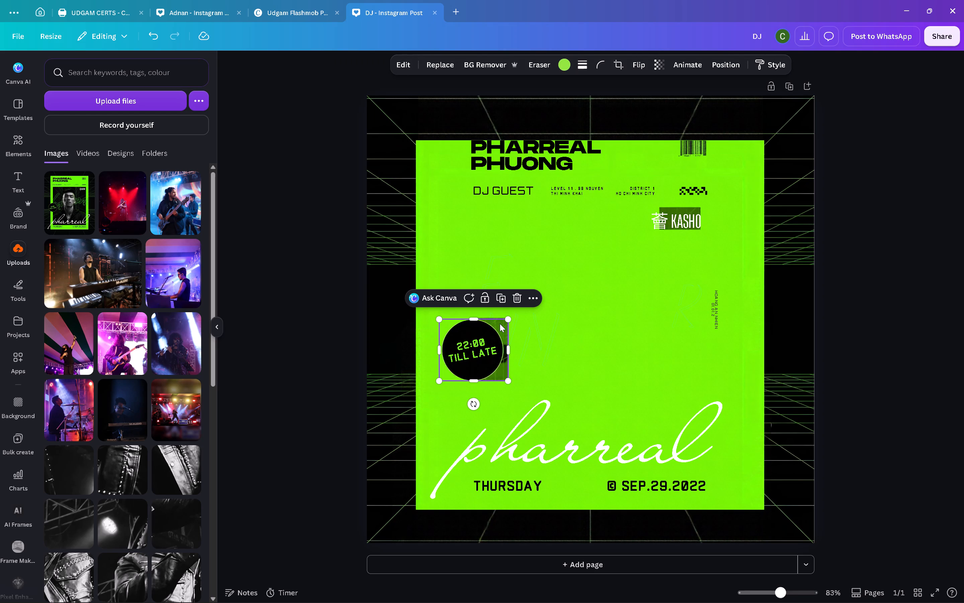
drag(462, 360, 473, 346)
key(ctrl+z)
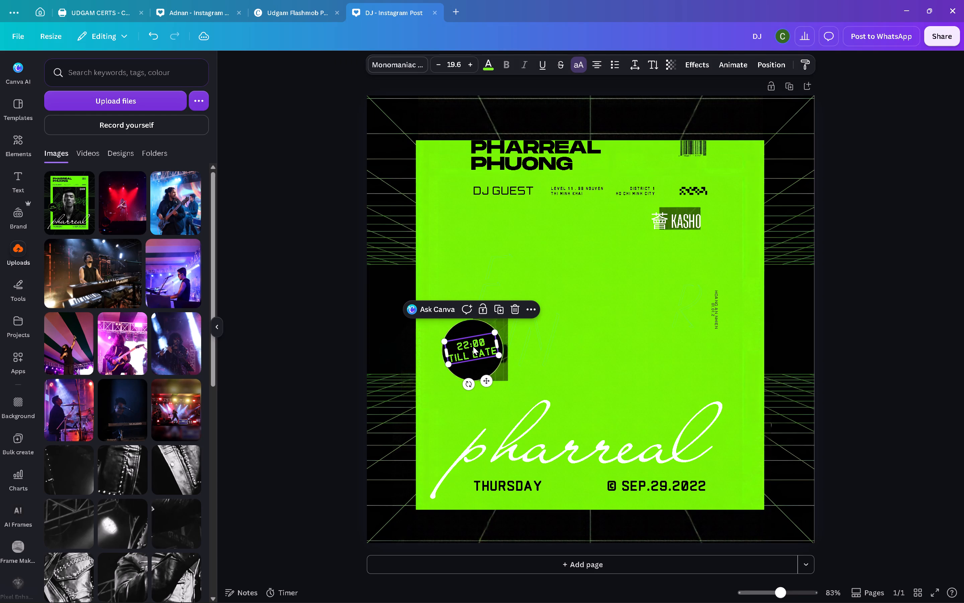
click(472, 326)
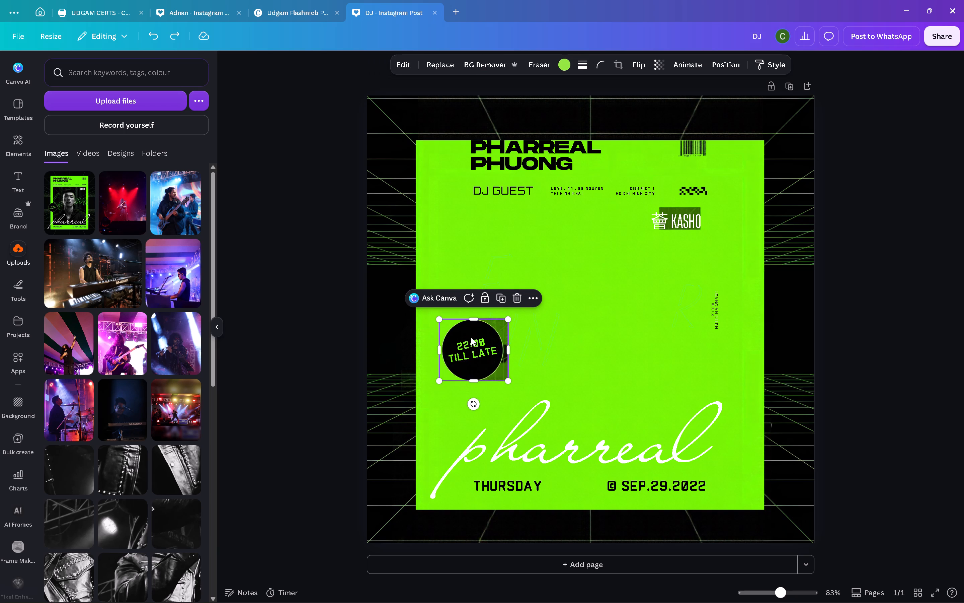
shift+click(468, 353)
key(ctrl+g)
drag(468, 353, 479, 222)
Delete the leftover patch from the badge's old spot, the KASHO logo text and the dark patch behind it.
click(492, 332)
key(Delete)
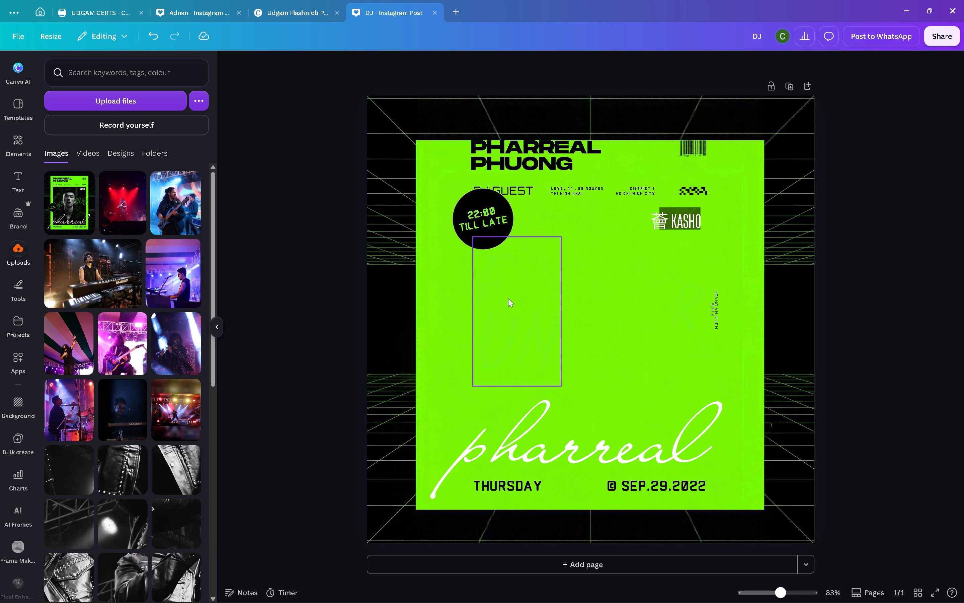
click(692, 214)
key(Delete)
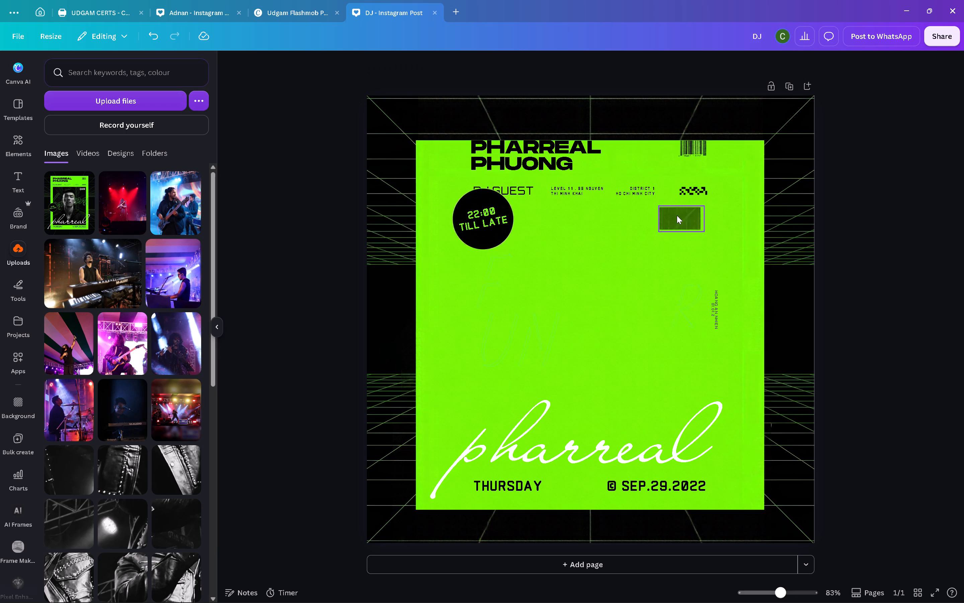
click(677, 215)
key(BackSpace)
key(Delete)
Move the 22:00 TILL LATE badge back down to about mid-height near the green panel's left edge.
drag(445, 225, 481, 222)
key(ctrl+z)
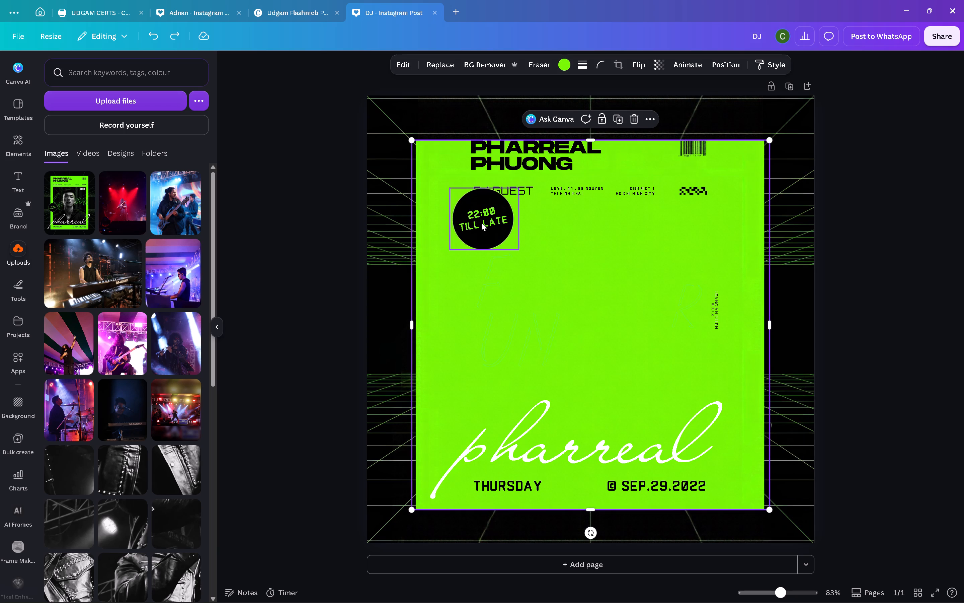
drag(485, 219, 485, 333)
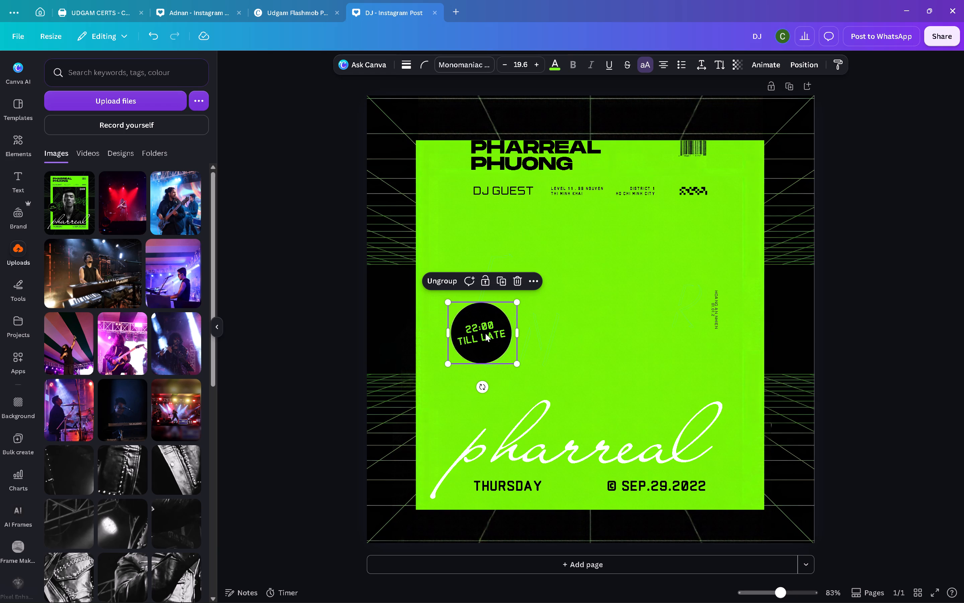
Delete the tiny vertical text near the right side of the green panel.
click(714, 303)
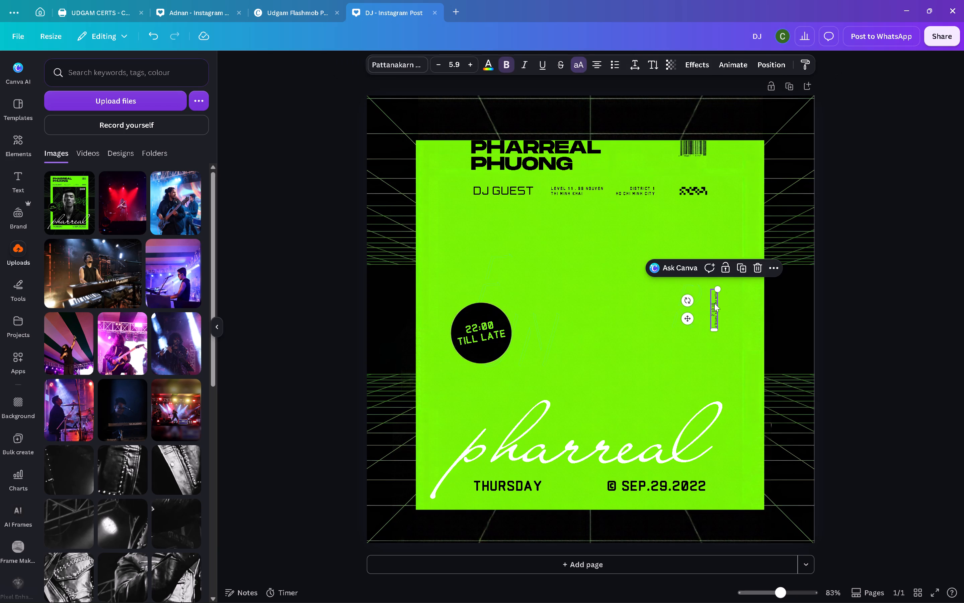
key(Delete)
Replace the white script text pharreal with zyron.
click(567, 425)
click(567, 425)
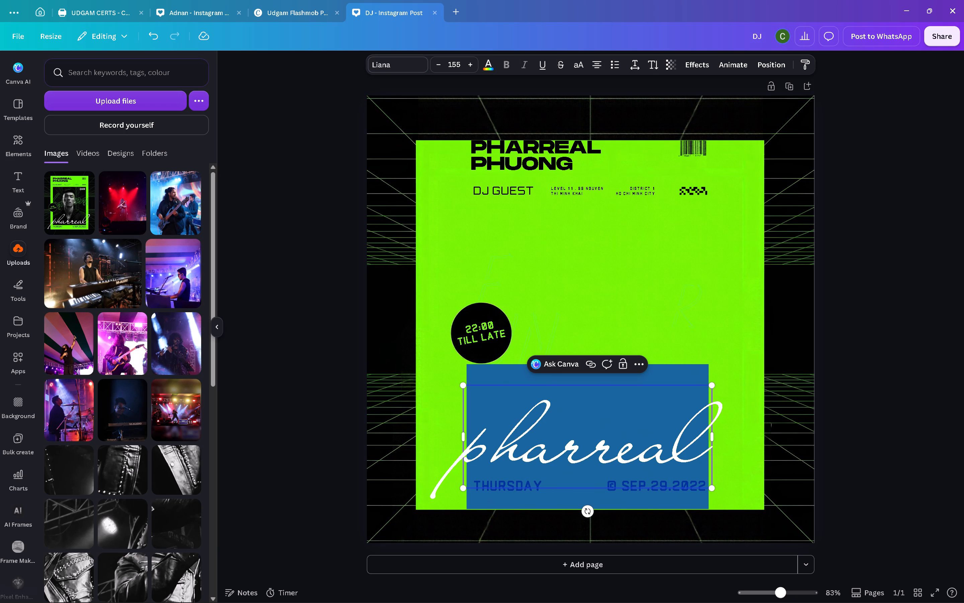
text(zy)
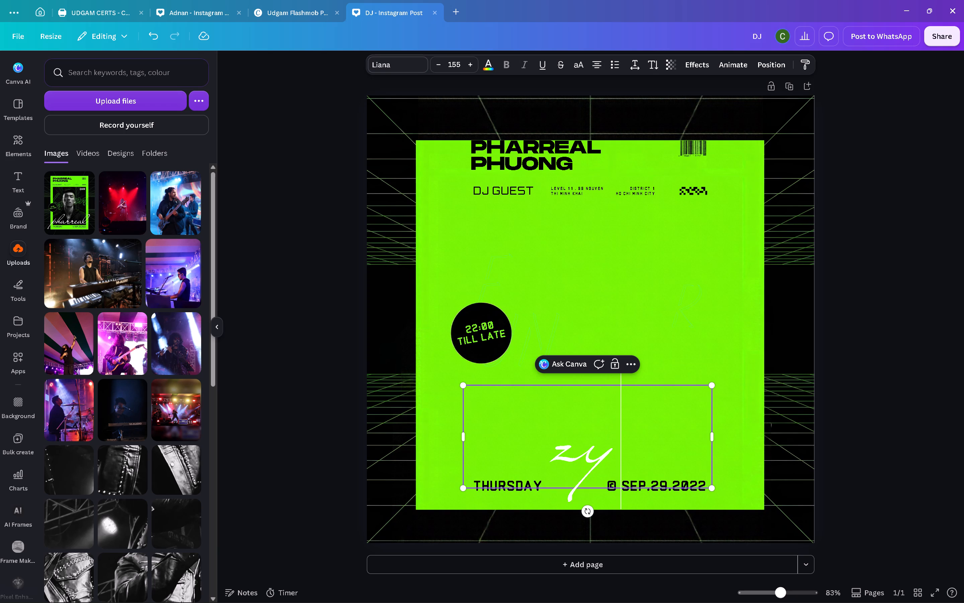
key(BackSpace)
text(ZYRO)
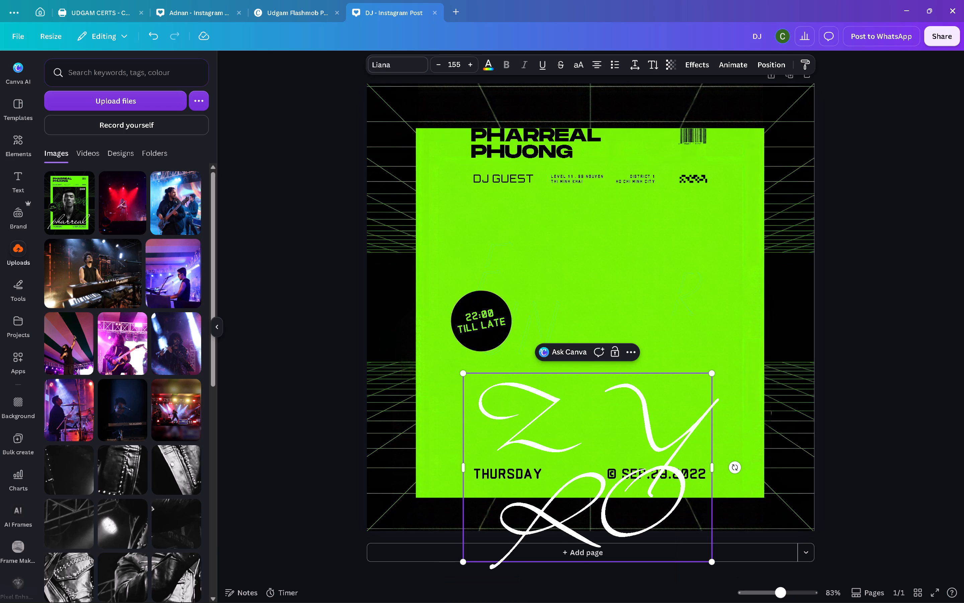
Undo the capitalised script lettering and re-enter it in lowercase as zyron.
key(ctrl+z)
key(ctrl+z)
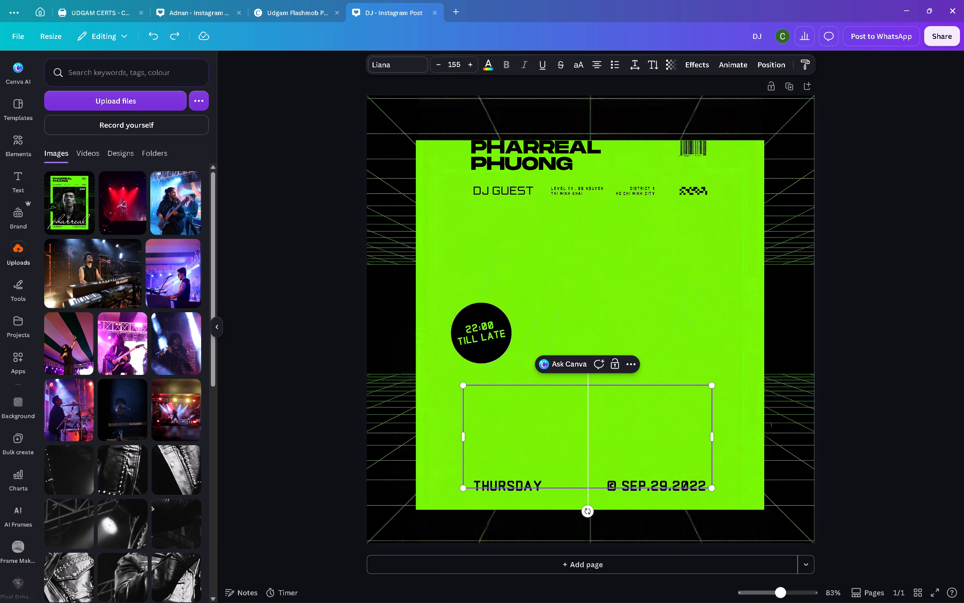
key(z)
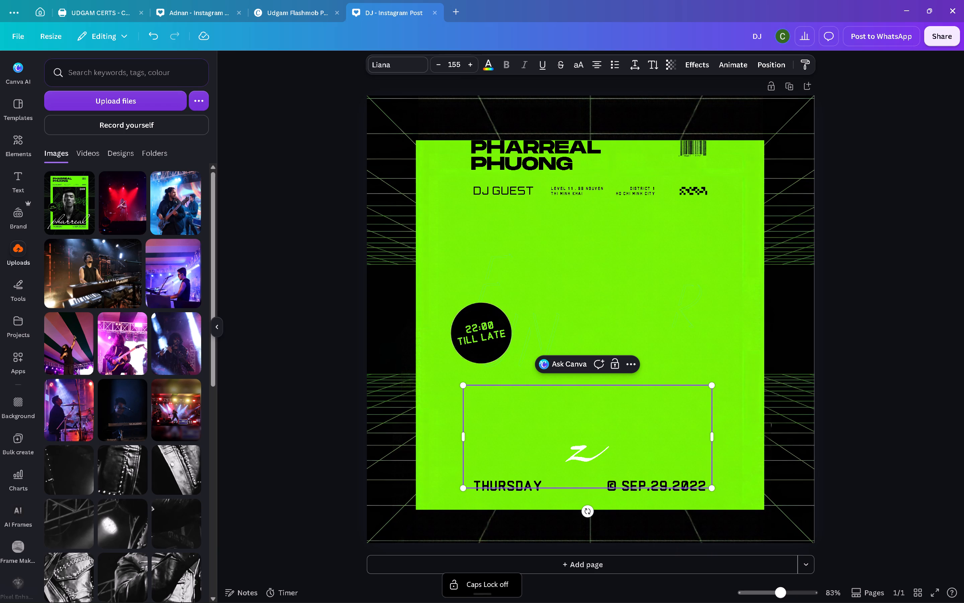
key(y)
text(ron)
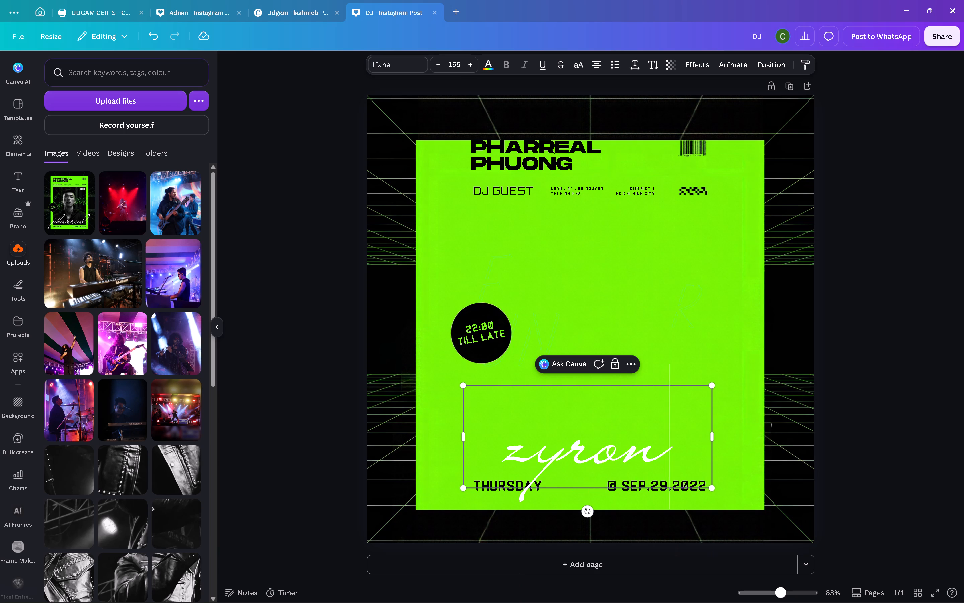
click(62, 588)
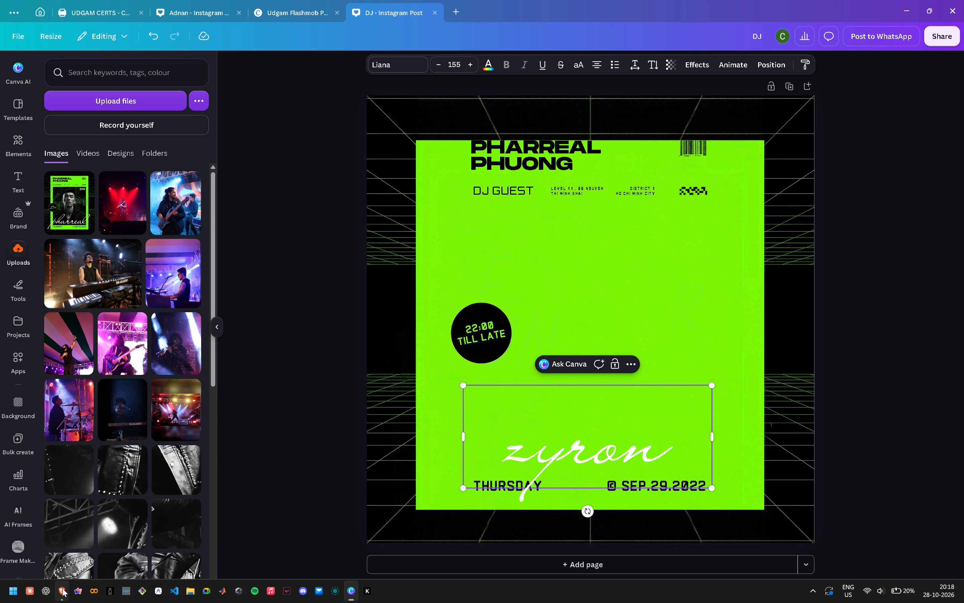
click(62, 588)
Nudge the zyron script text slightly up and right so it is horizontally centred on the page.
click(928, 326)
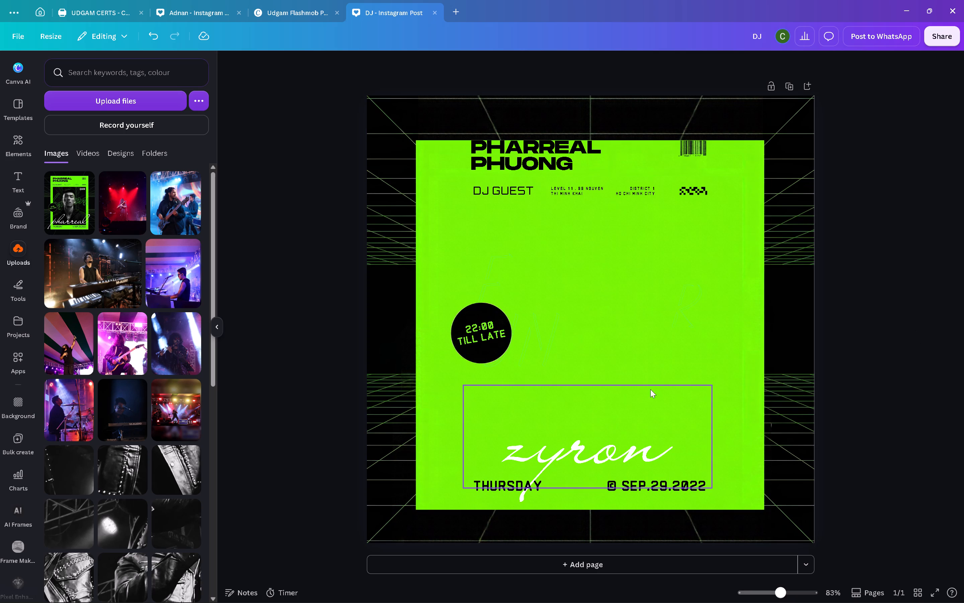
click(594, 438)
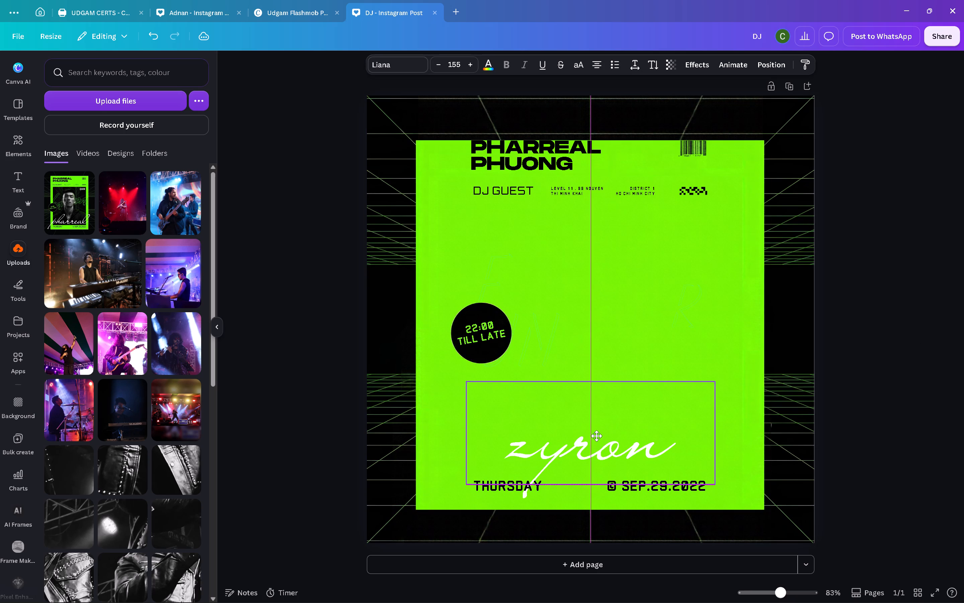
click(840, 372)
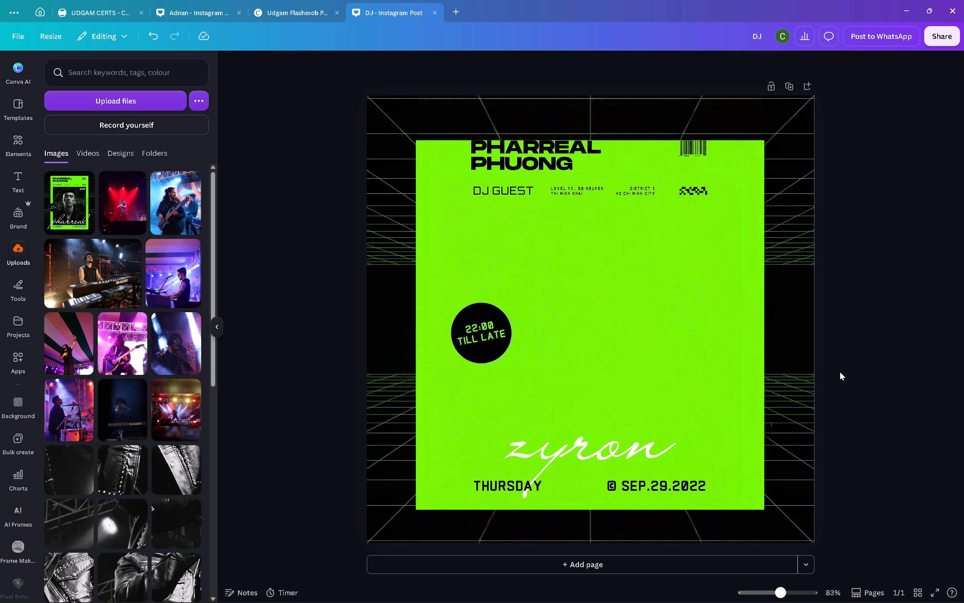
Upload the newest JPG, the downloaded DJ photo, from the Udgam folder in Downloads.
click(110, 95)
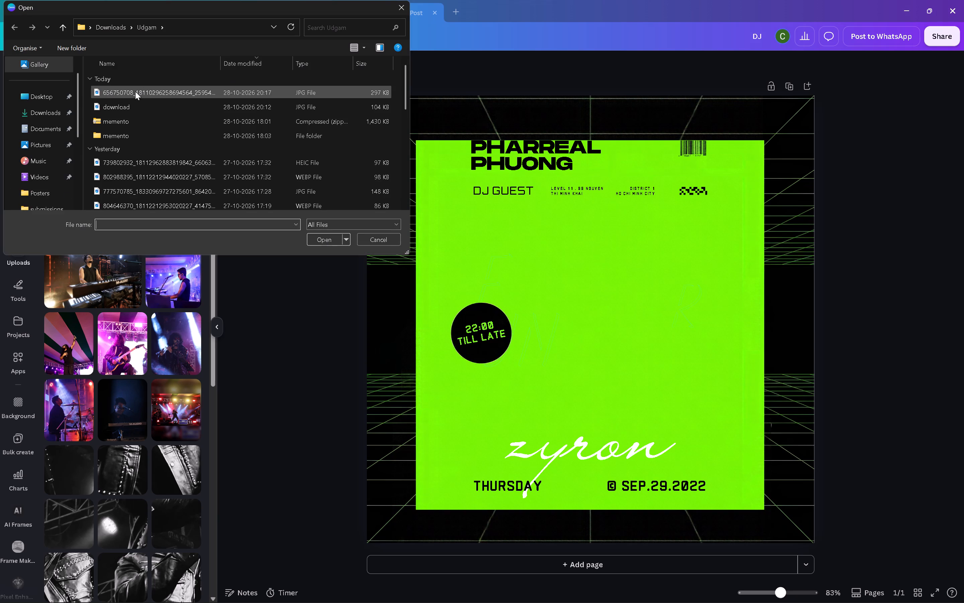
double_click(130, 93)
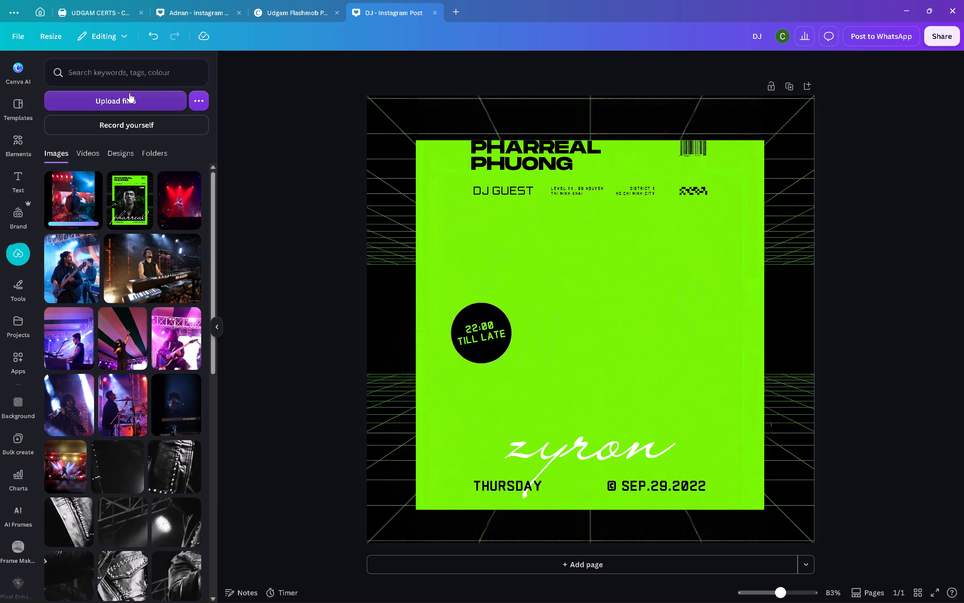
Add a blank second page and place the original pharreal reference poster on it.
scroll(578, 480, down, 8)
click(576, 570)
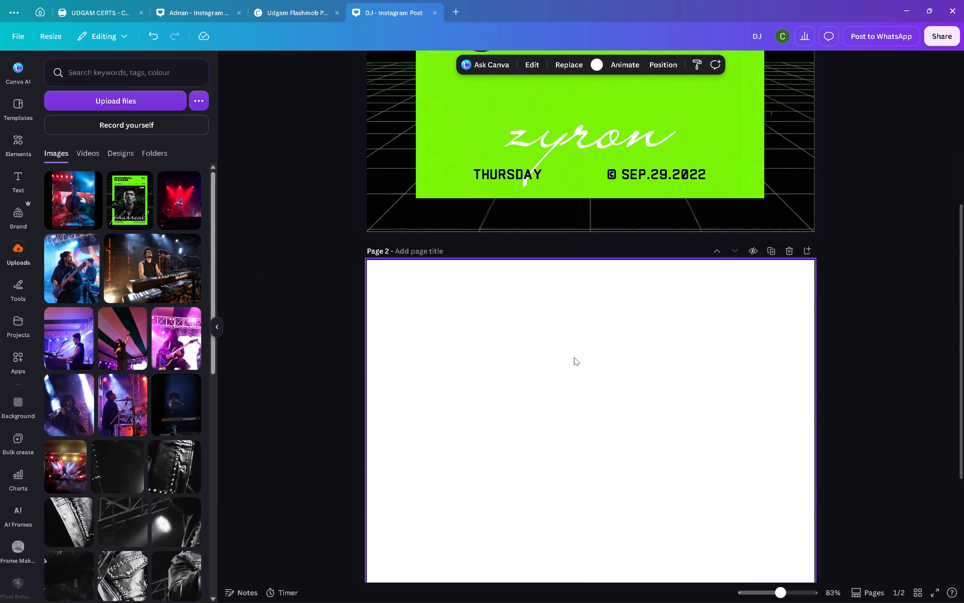
scroll(574, 357, down, 6)
click(139, 206)
scroll(147, 209, right, 11)
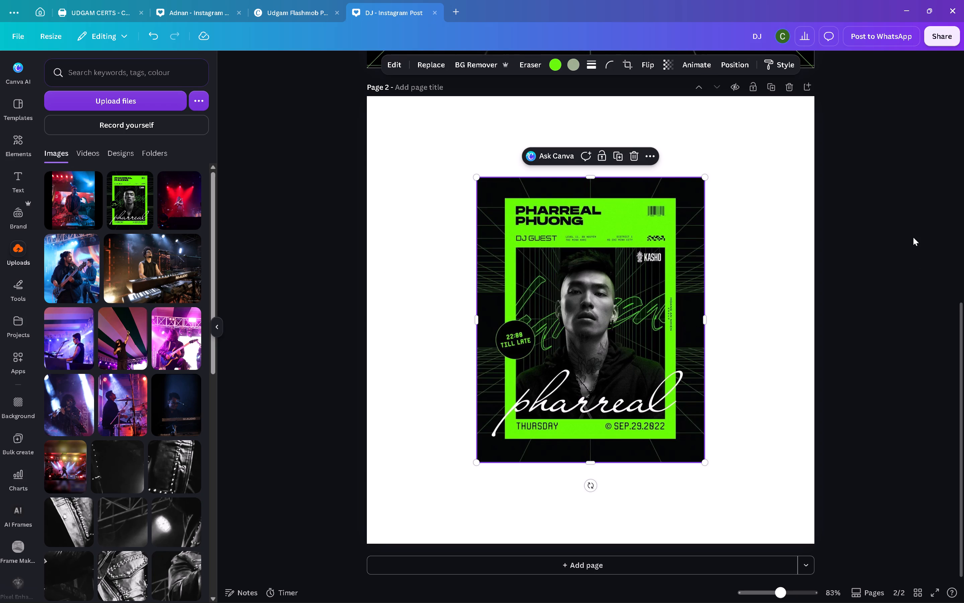
Add the uploaded red-and-blue photo of the DJ at the decks to page 1.
scroll(913, 237, up, 9)
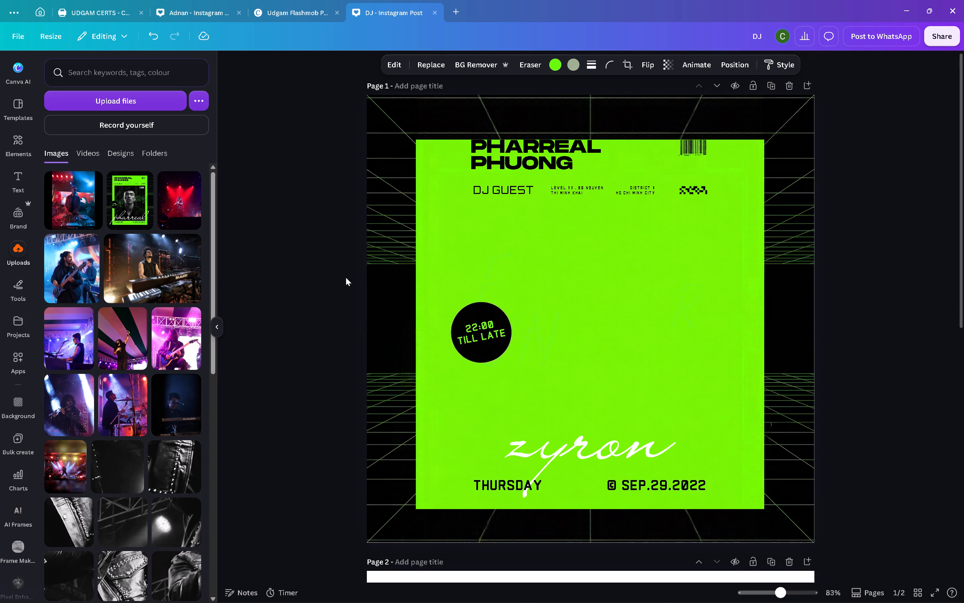
click(72, 199)
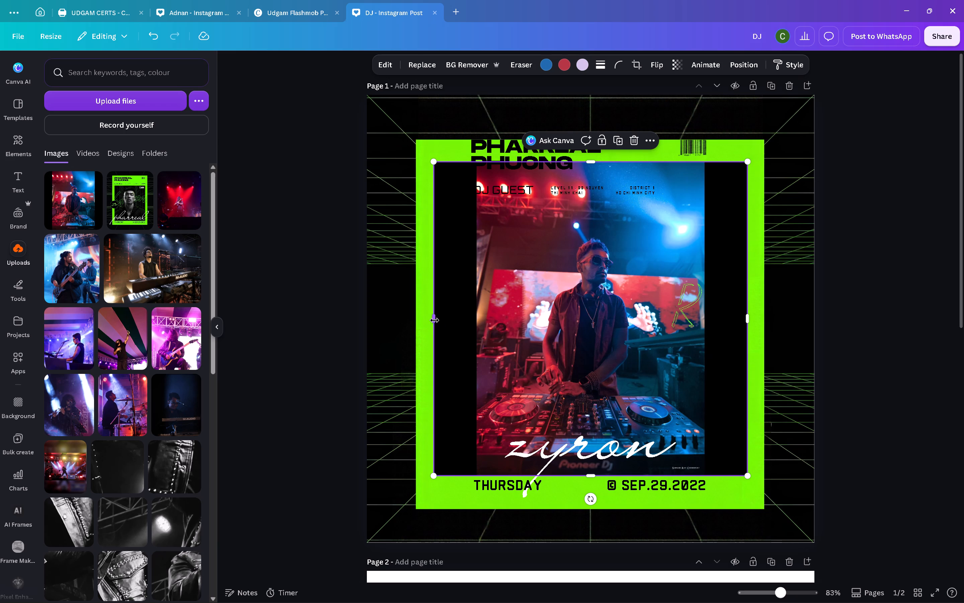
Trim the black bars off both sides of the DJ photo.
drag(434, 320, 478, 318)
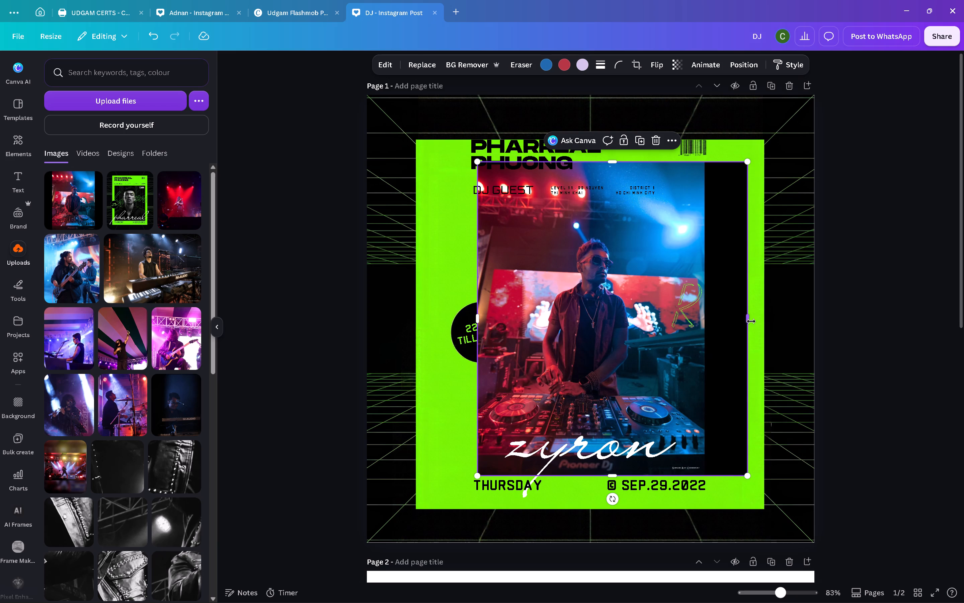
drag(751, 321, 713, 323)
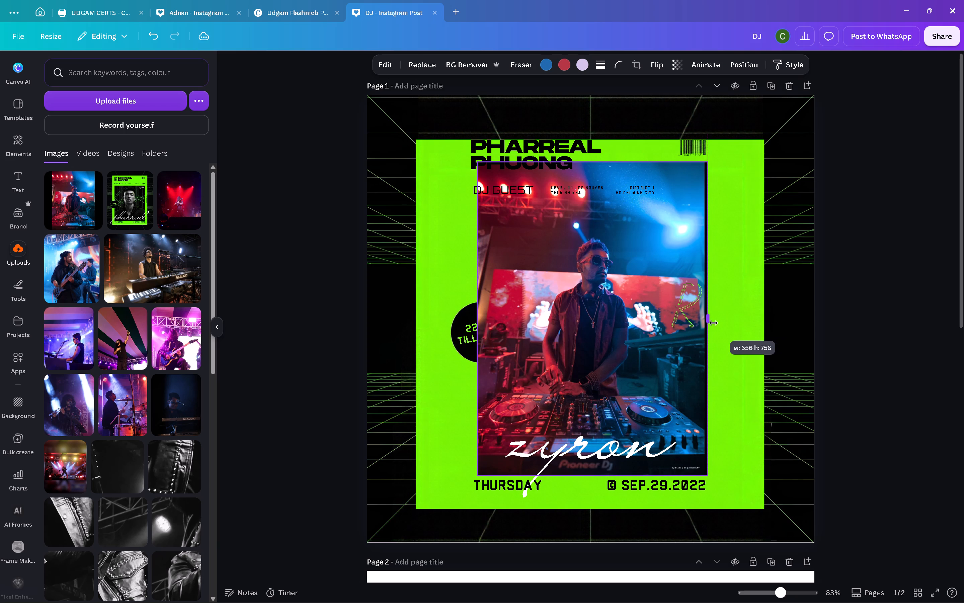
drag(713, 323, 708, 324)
Delete the leftover green outlined letter R lying over the DJ photo.
click(680, 307)
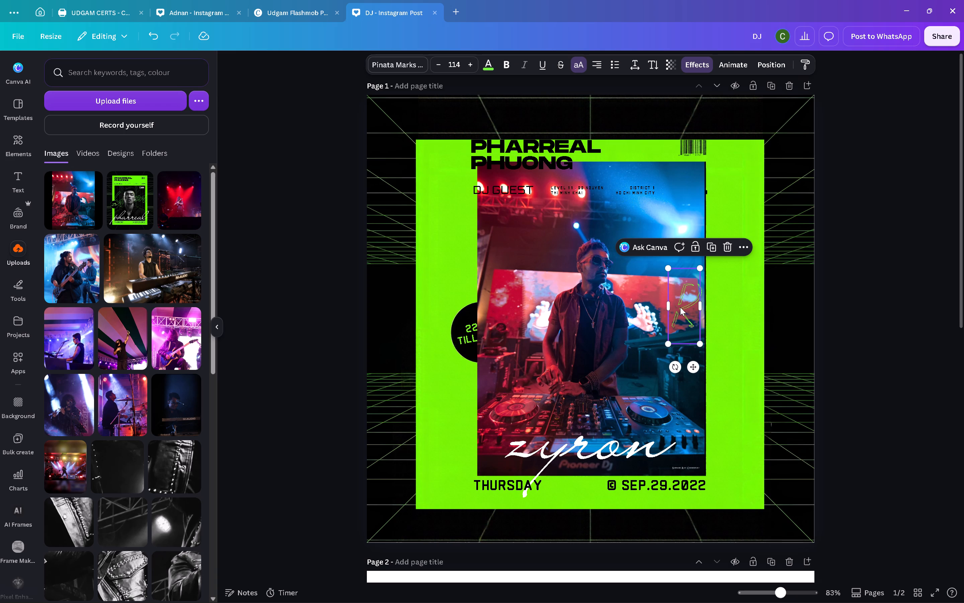
key(Delete)
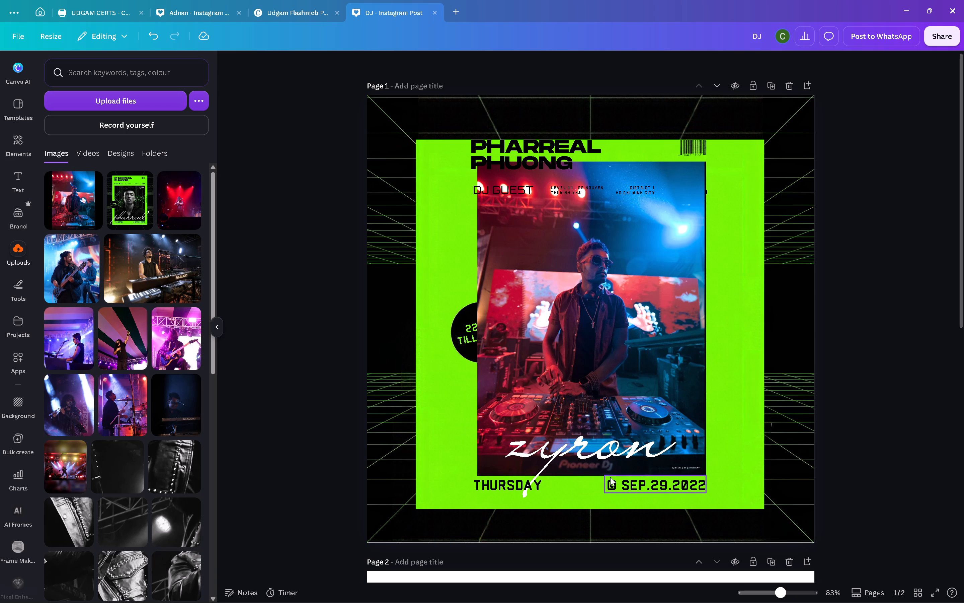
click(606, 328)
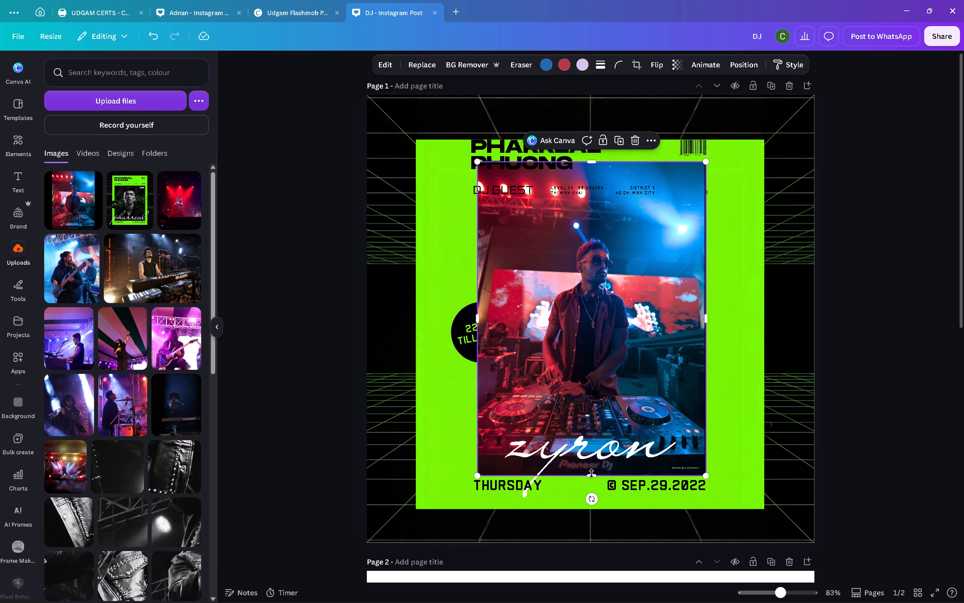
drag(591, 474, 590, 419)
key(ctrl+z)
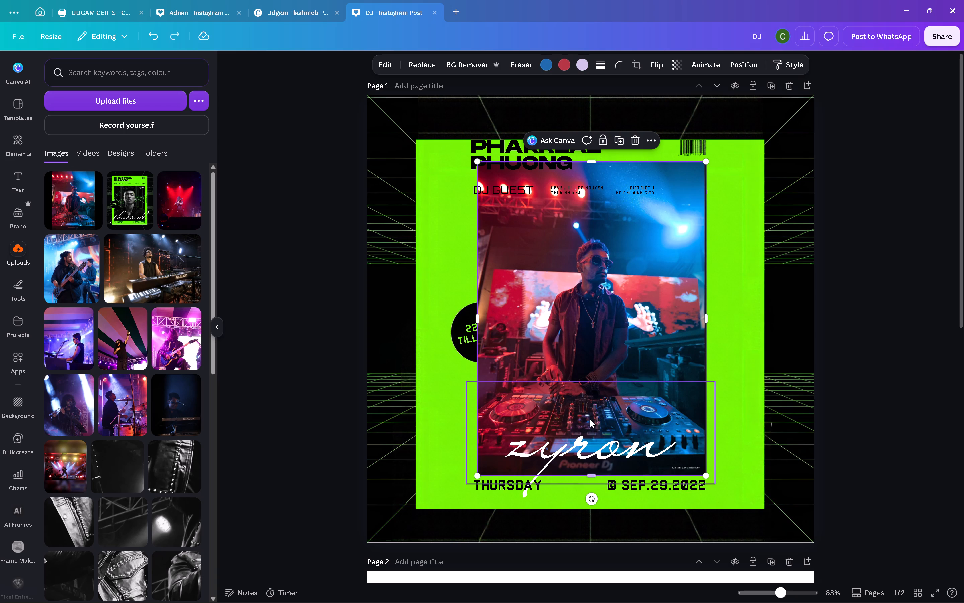
Crop the DJ photo to a 1:1 square around the DJ and decks, leaving out the black side bars and the red stage lights.
click(608, 305)
click(608, 305)
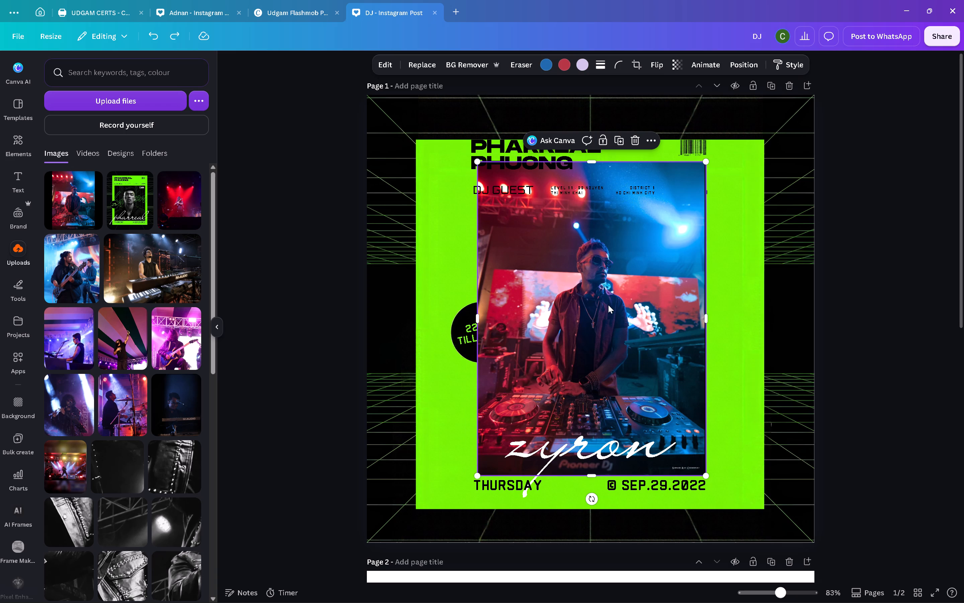
click(634, 57)
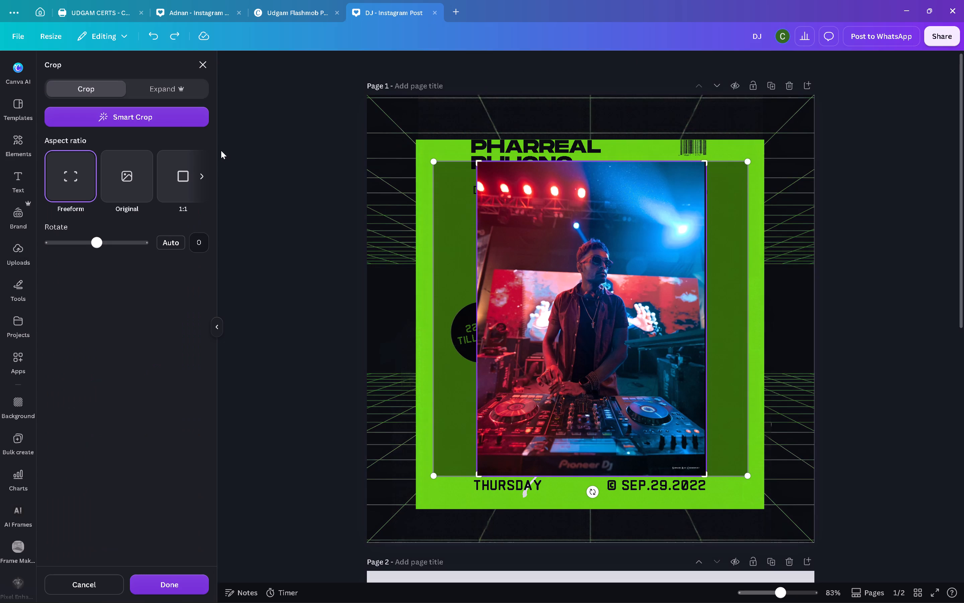
click(171, 170)
click(171, 170)
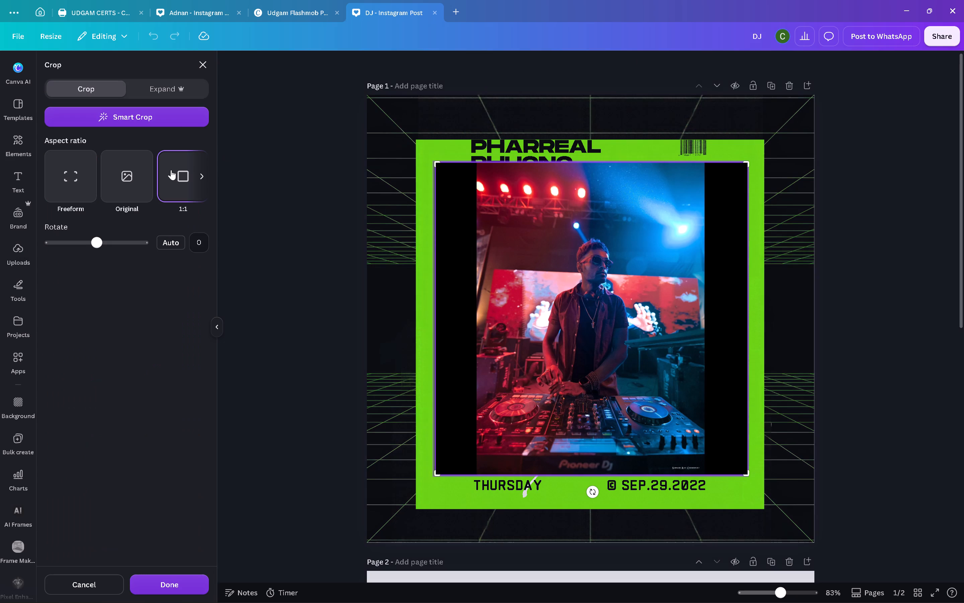
drag(750, 164, 686, 255)
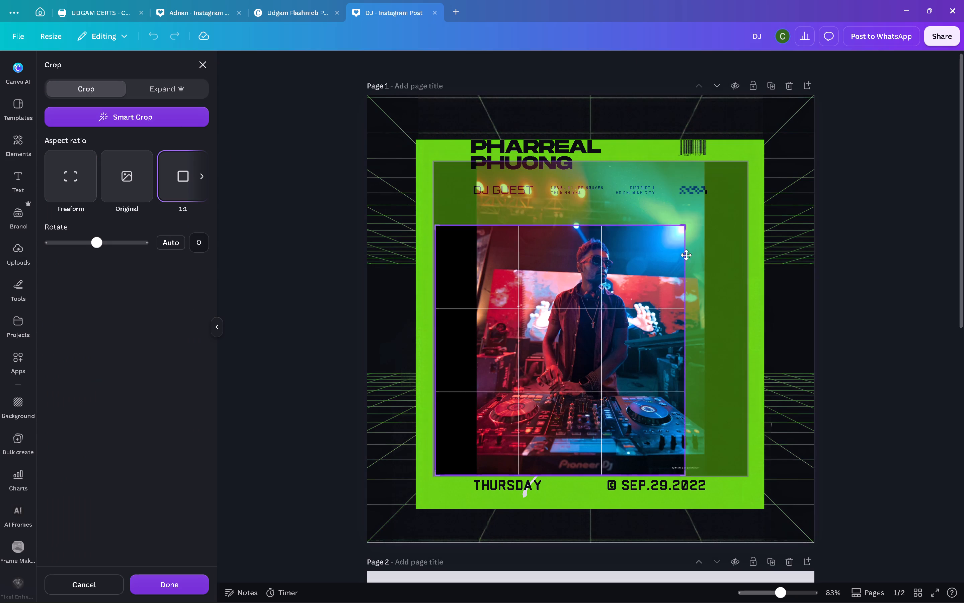
drag(686, 255, 682, 260)
drag(614, 311, 624, 297)
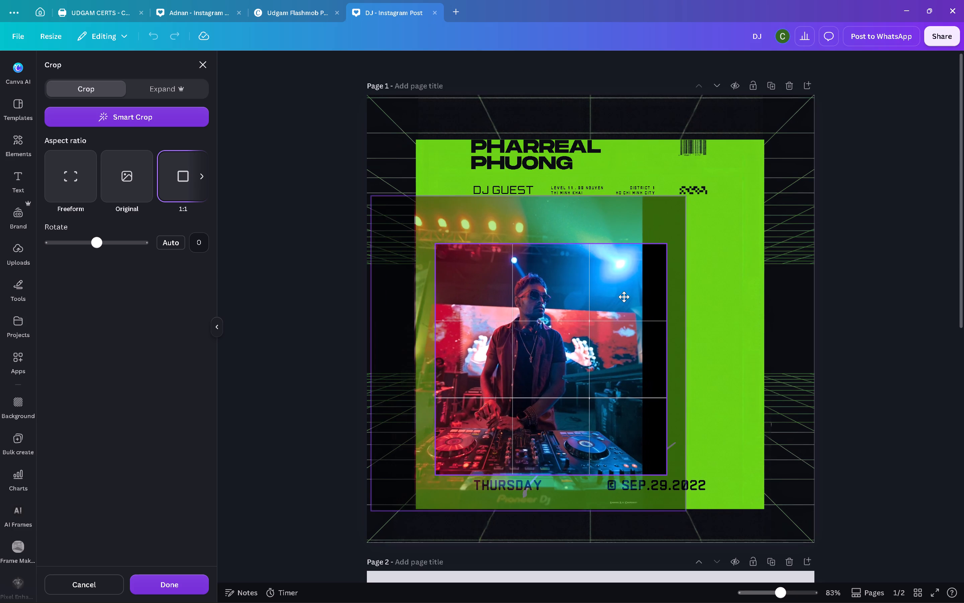
drag(624, 297, 647, 299)
drag(667, 246, 664, 247)
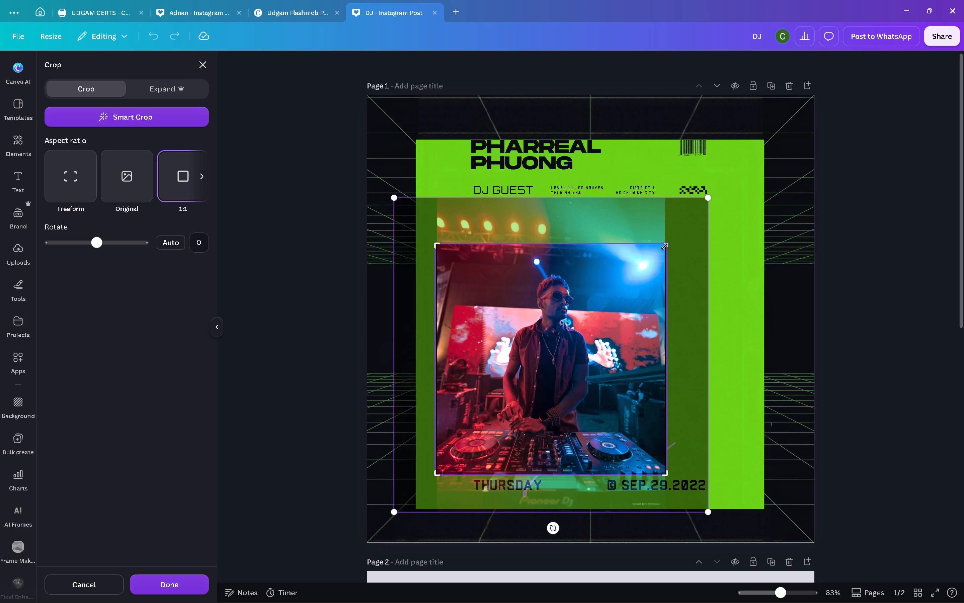
drag(664, 247, 664, 247)
drag(663, 217, 654, 217)
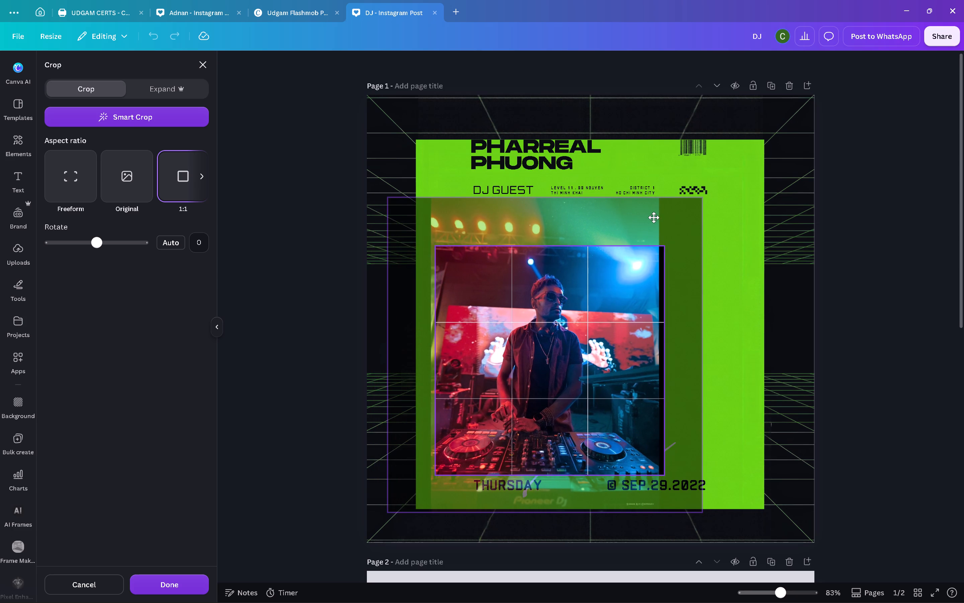
drag(654, 217, 658, 218)
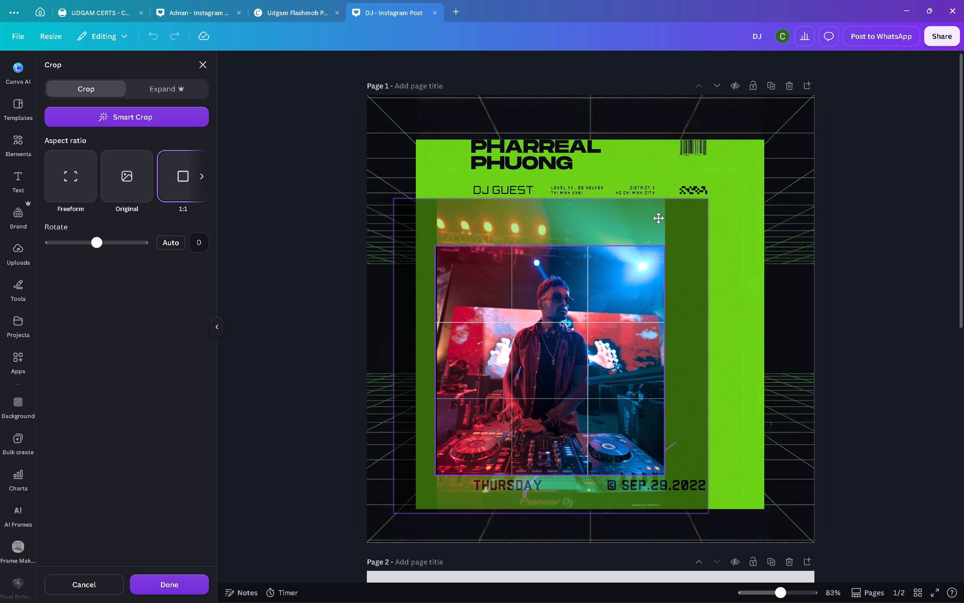
drag(658, 218, 656, 217)
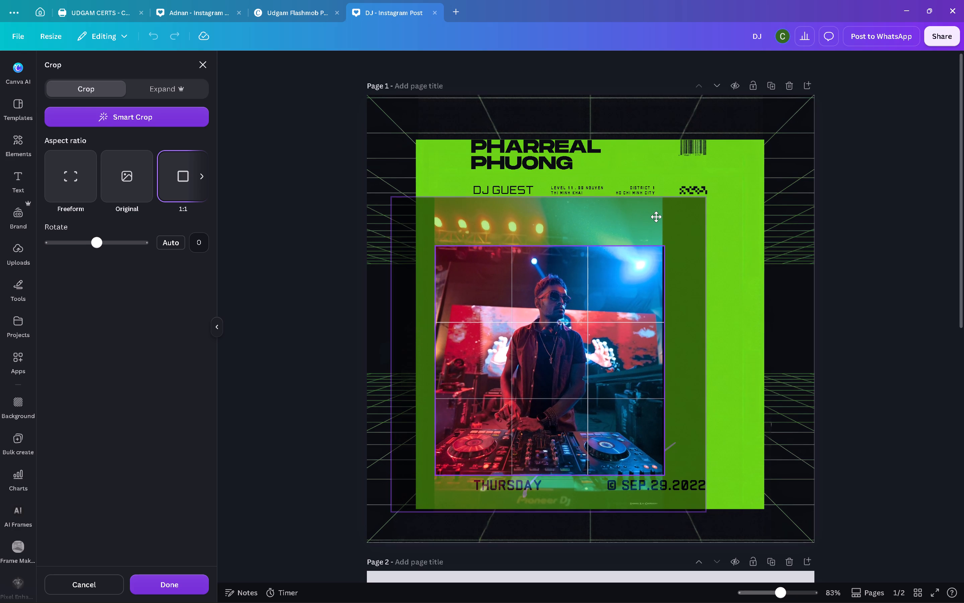
drag(656, 217, 656, 218)
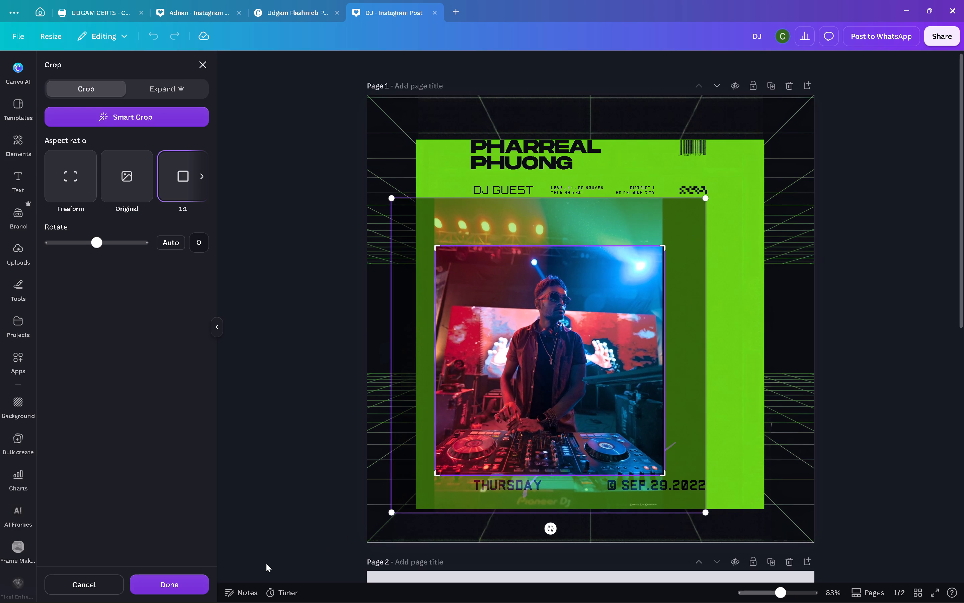
click(184, 584)
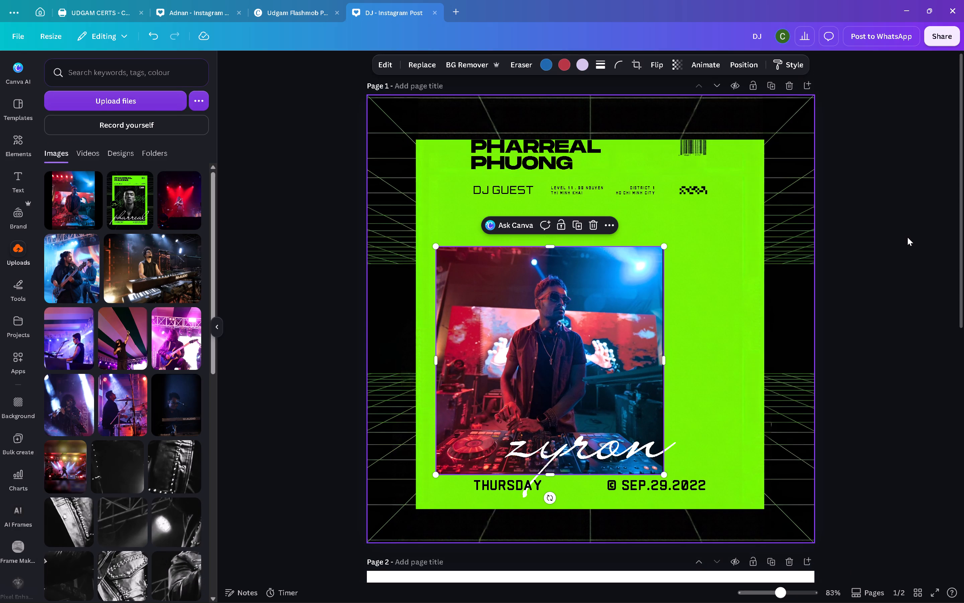
Move the square DJ photo to the middle of the green panel, just below the DJ GUEST line.
click(907, 237)
click(567, 384)
drag(583, 304, 631, 298)
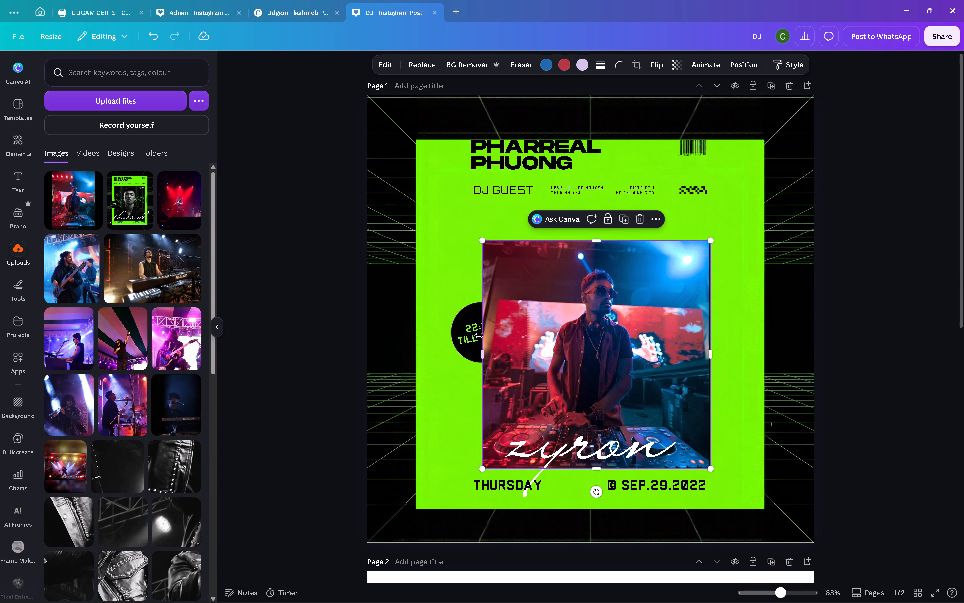
click(457, 332)
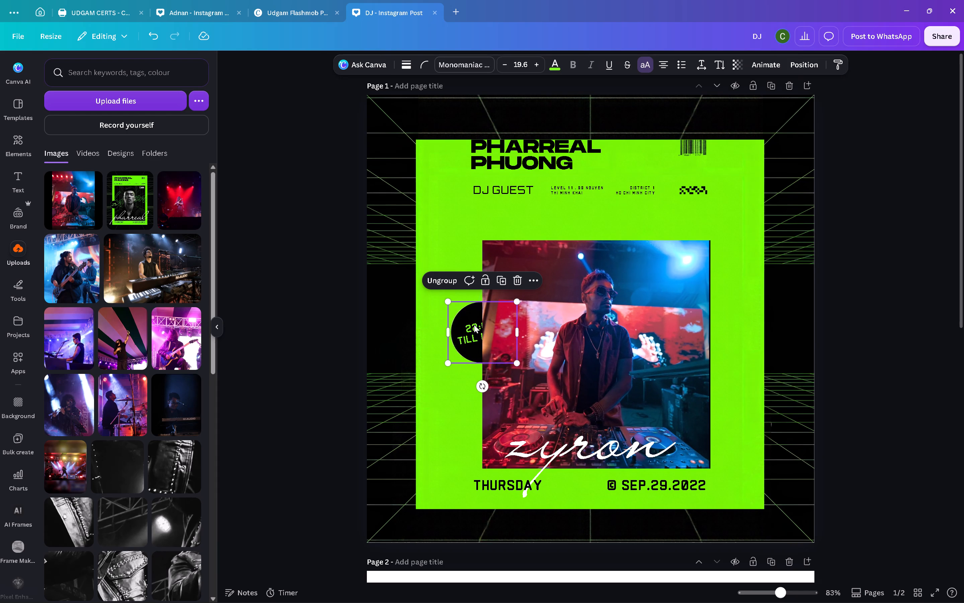
click(667, 273)
drag(667, 273, 666, 246)
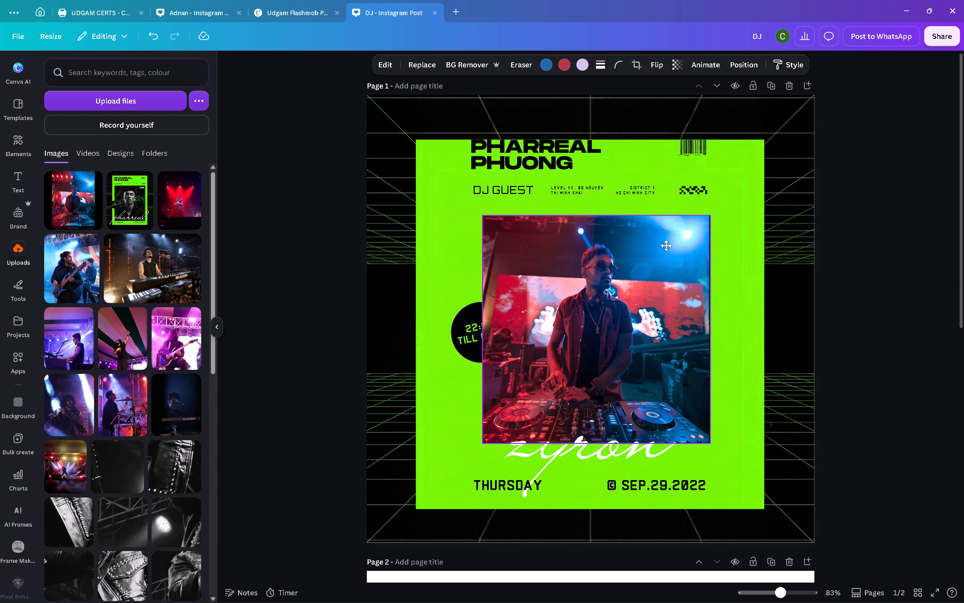
drag(666, 246, 664, 251)
Rearrange the layers so the round 22:00 TILL LATE badge sits in front of the DJ photo.
click(609, 295)
right_click(609, 295)
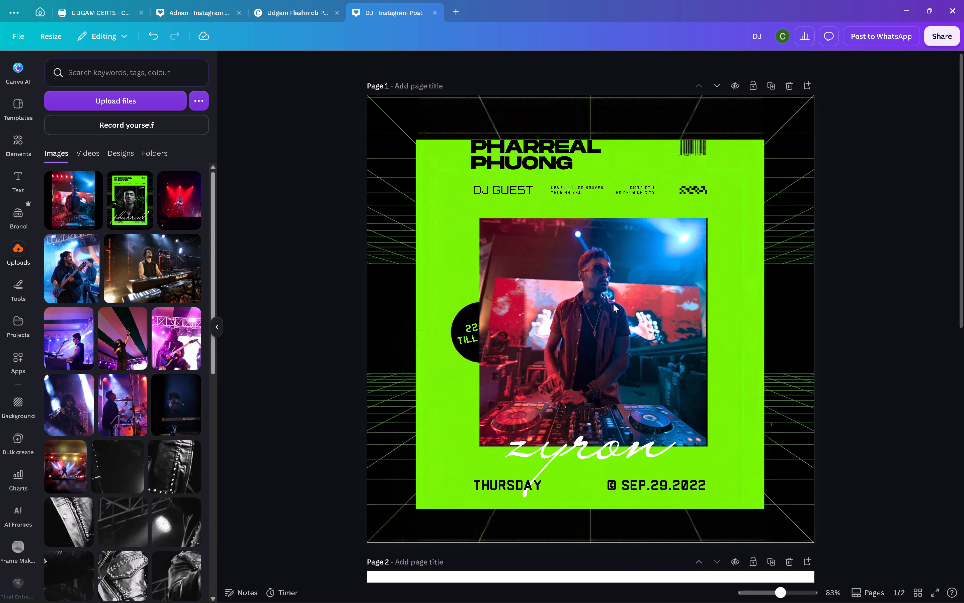
right_click(621, 295)
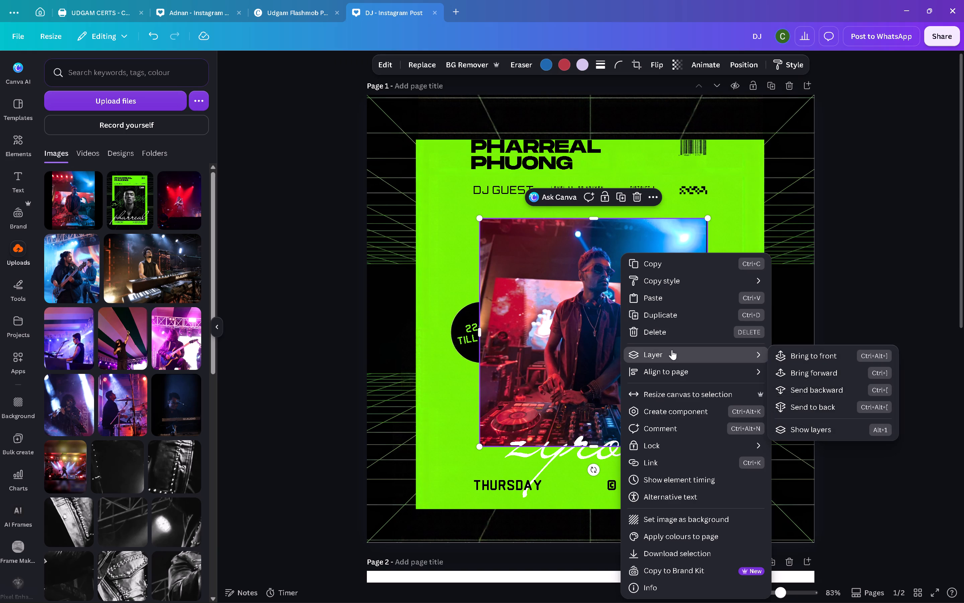
click(805, 394)
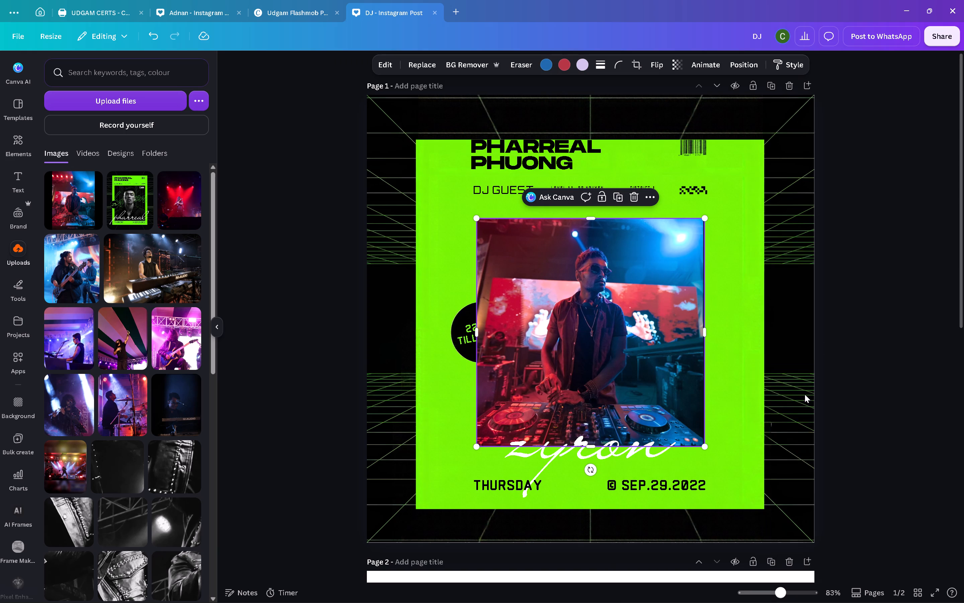
click(465, 325)
key(ctrl+bracketleft)
key(ctrl+bracketleft)
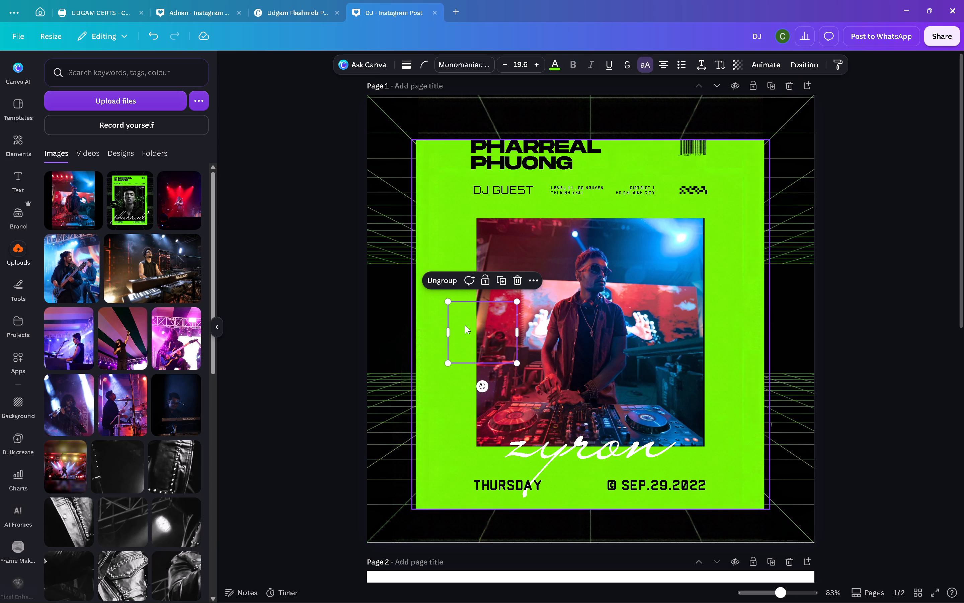
key(ctrl+bracketright)
key(ctrl+bracketright)
key(ctrl+bracketright)
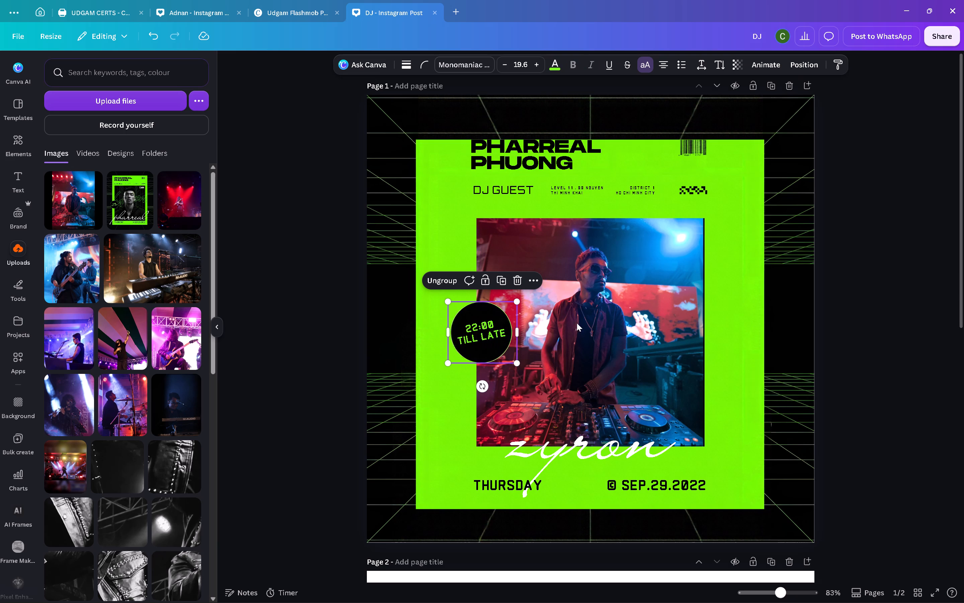
click(963, 327)
Remove the background from the DJ photo, keeping only the DJ and his decks.
click(600, 241)
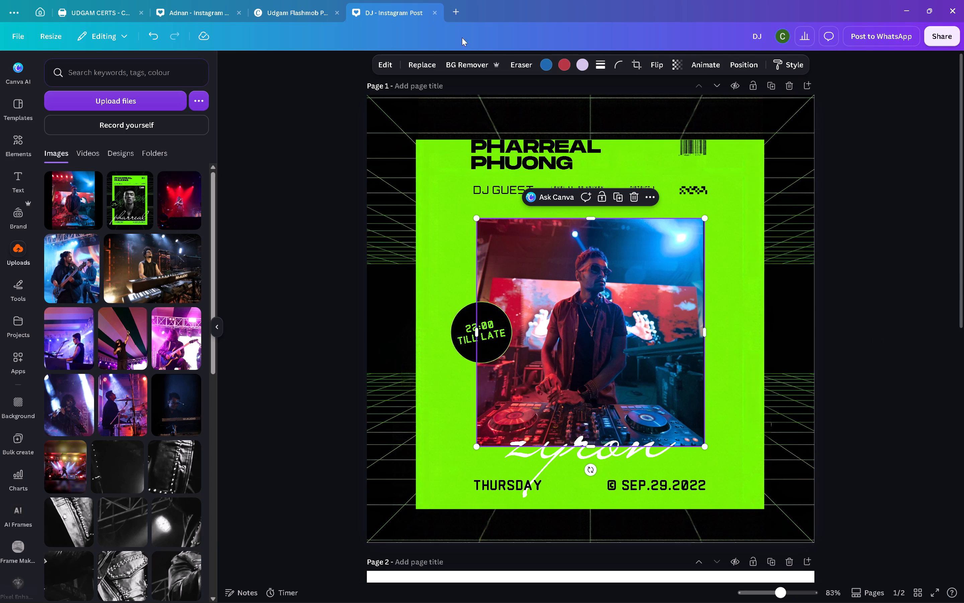
click(466, 68)
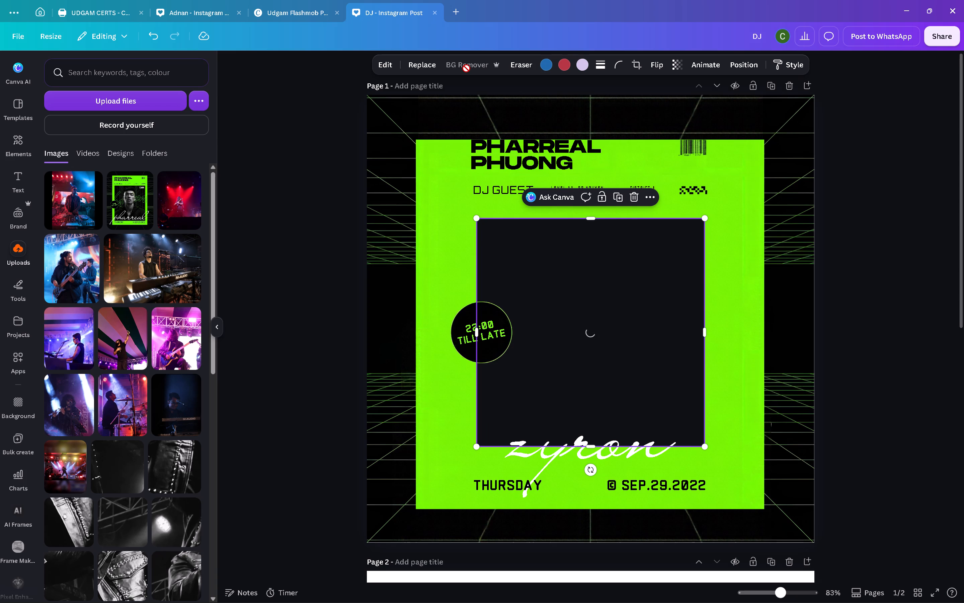
scroll(466, 68, down, 12)
scroll(926, 331, down, 7)
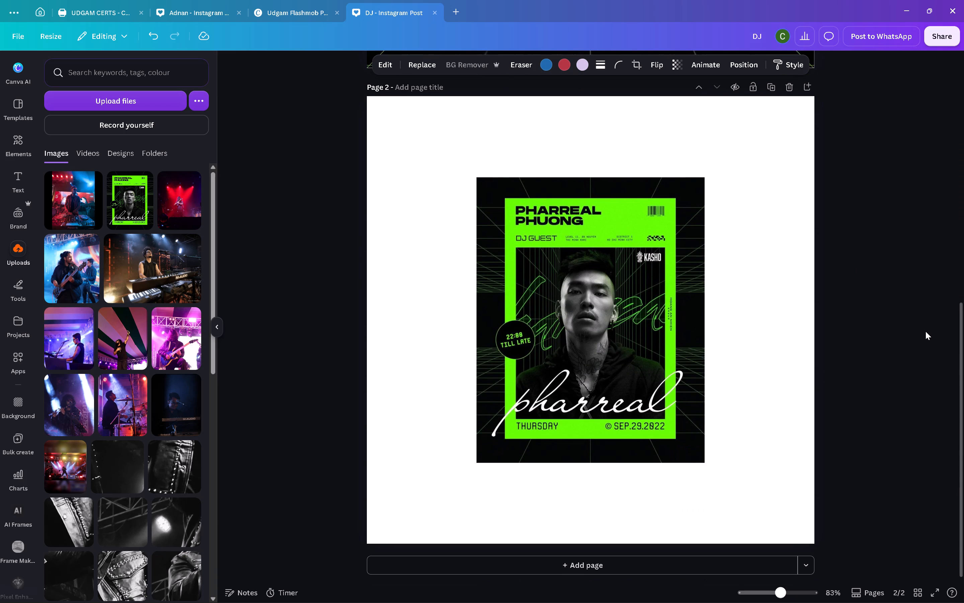
scroll(926, 331, up, 9)
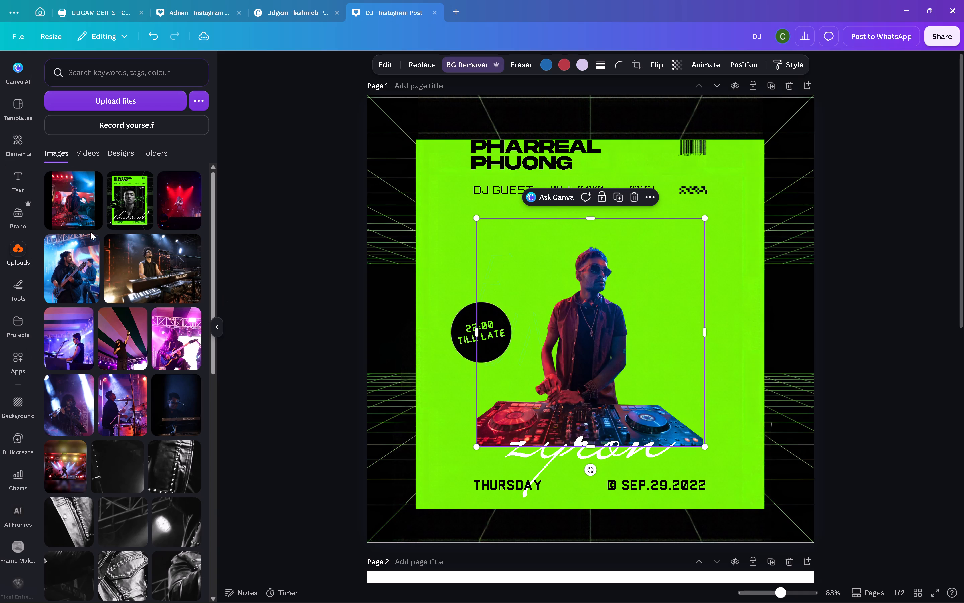
Search the elements library for scifi background and browse the graphics for a backdrop to put behind the DJ.
click(16, 147)
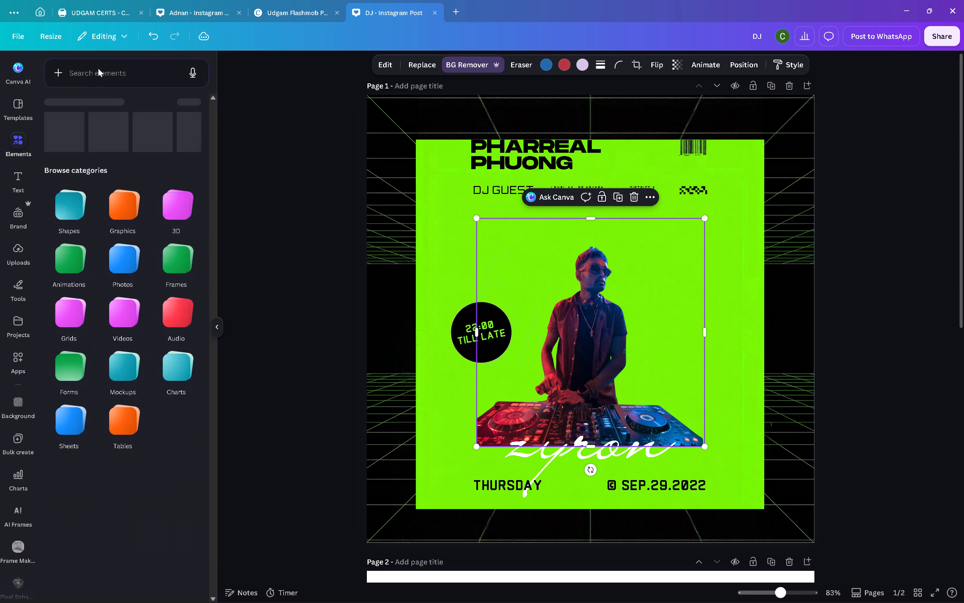
click(98, 71)
text(scs)
key(BackSpace)
text(ifi)
key(space)
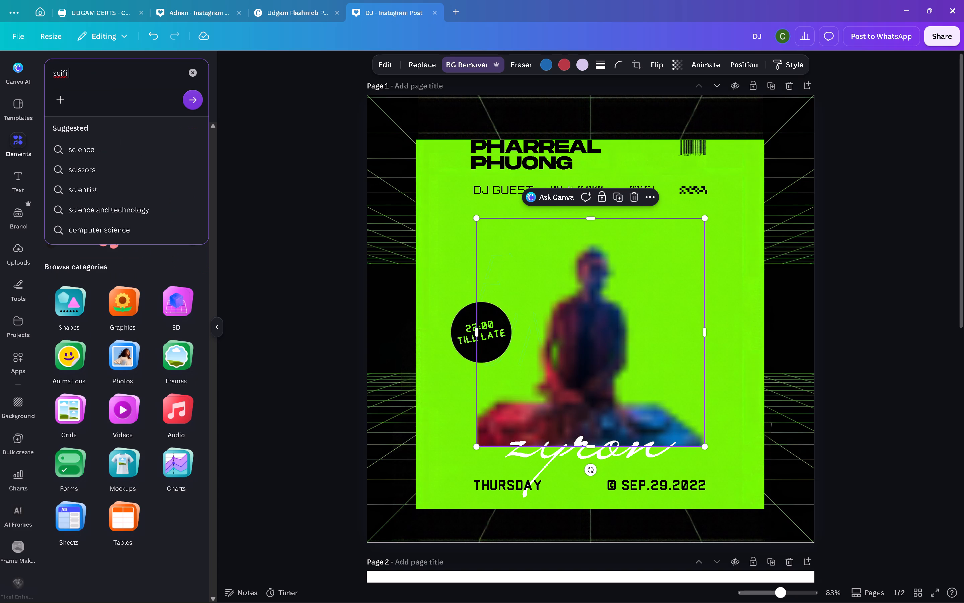
text(backgrounf)
key(Return)
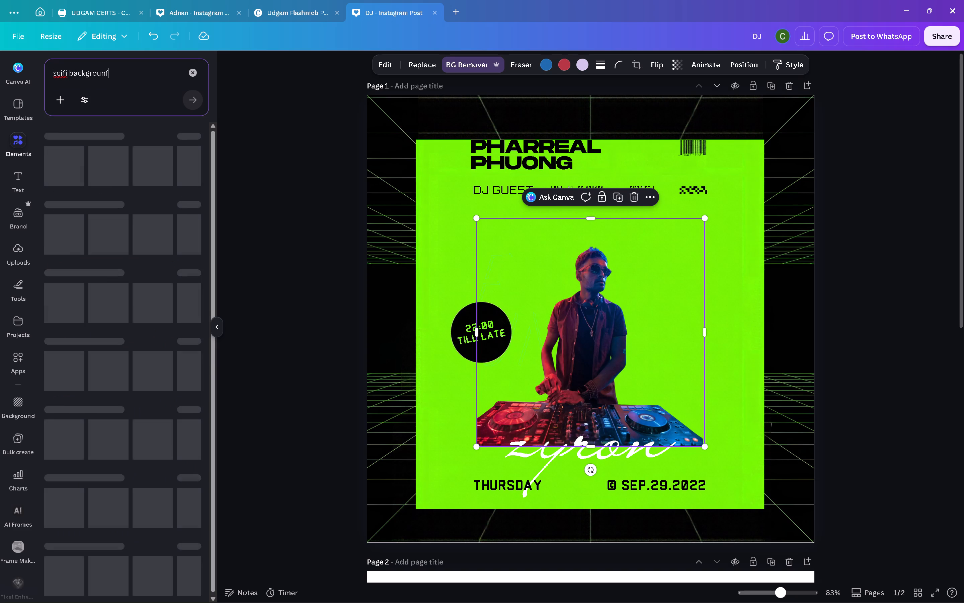
key(BackSpace)
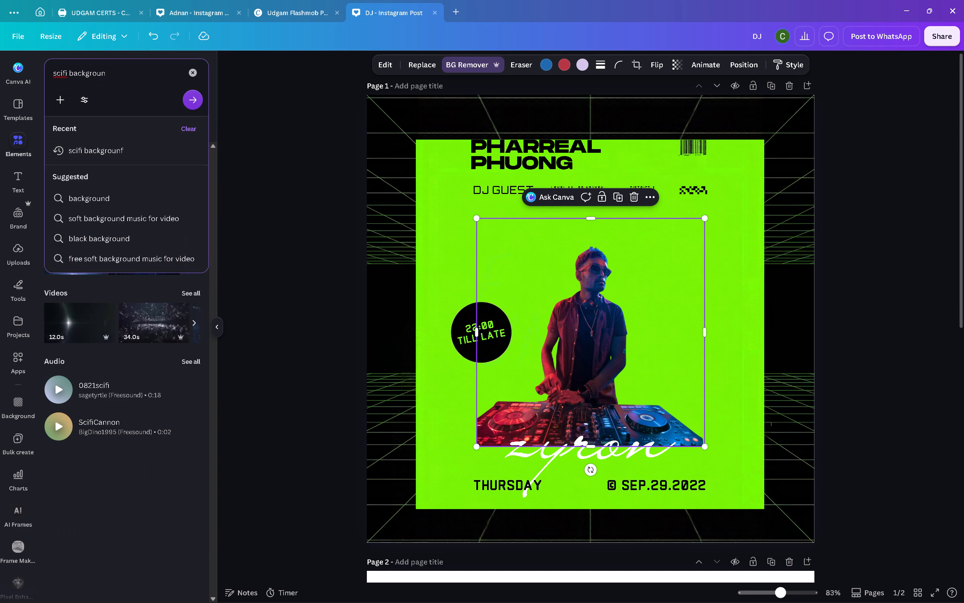
text(d\)
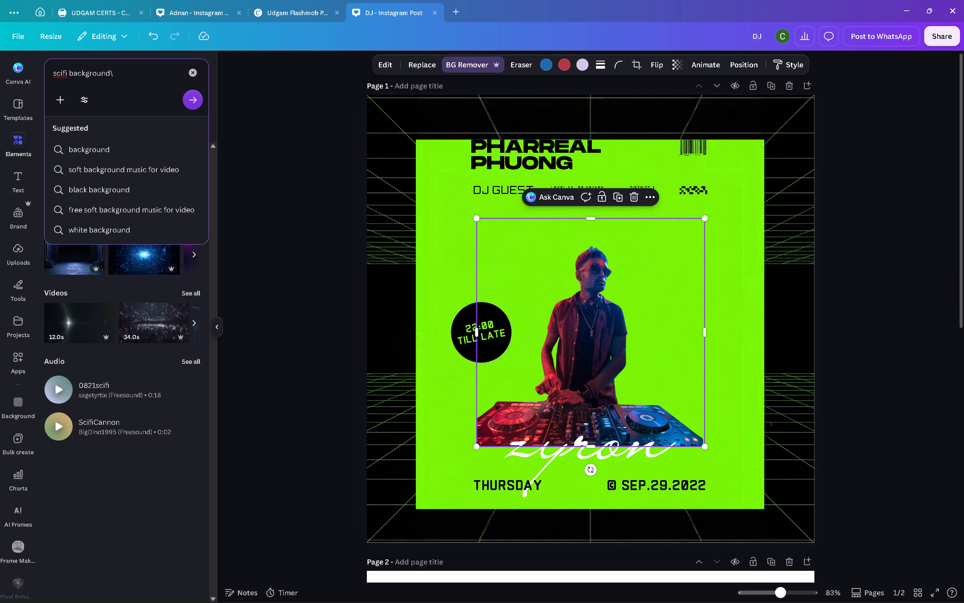
scroll(139, 104, up, 1)
click(99, 150)
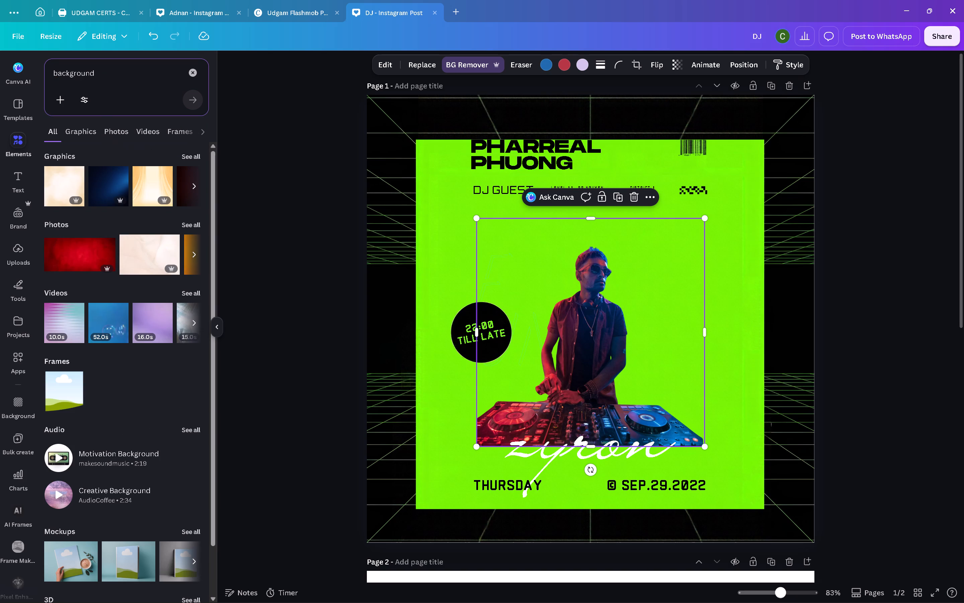
key(Left)
key(Left)
key(Left)
key(Left)
key(Left)
key(Left)
key(Left)
key(Left)
key(Left)
key(Left)
key(Left)
key(Left)
key(Left)
key(Left)
key(space)
key(Left)
text(scifi)
key(Return)
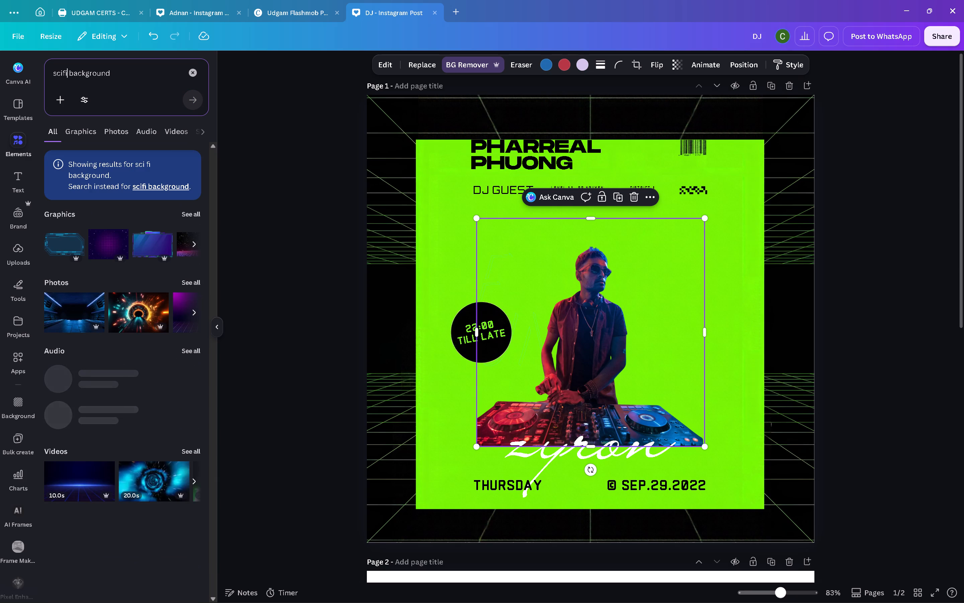
click(186, 215)
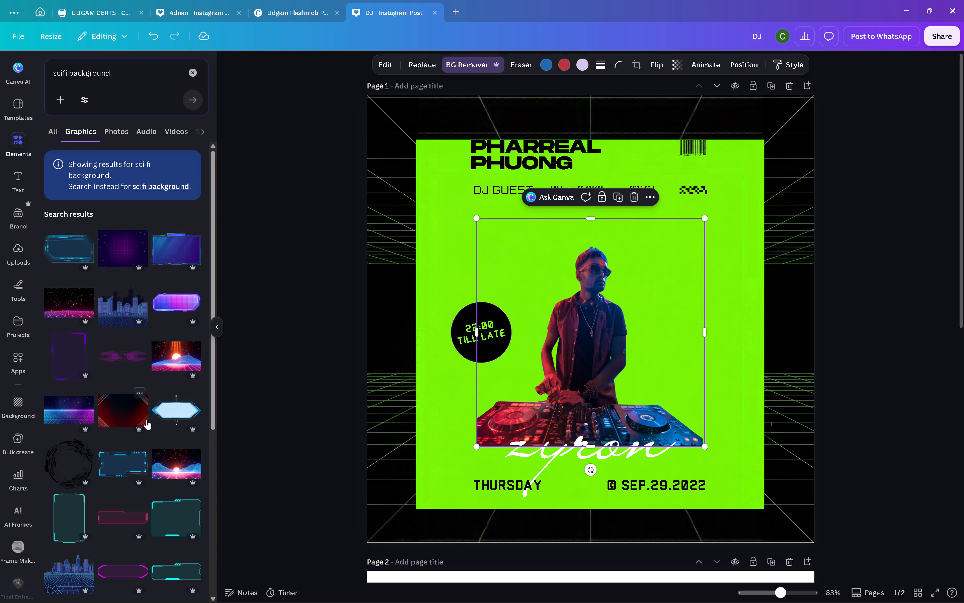
scroll(147, 420, down, 3)
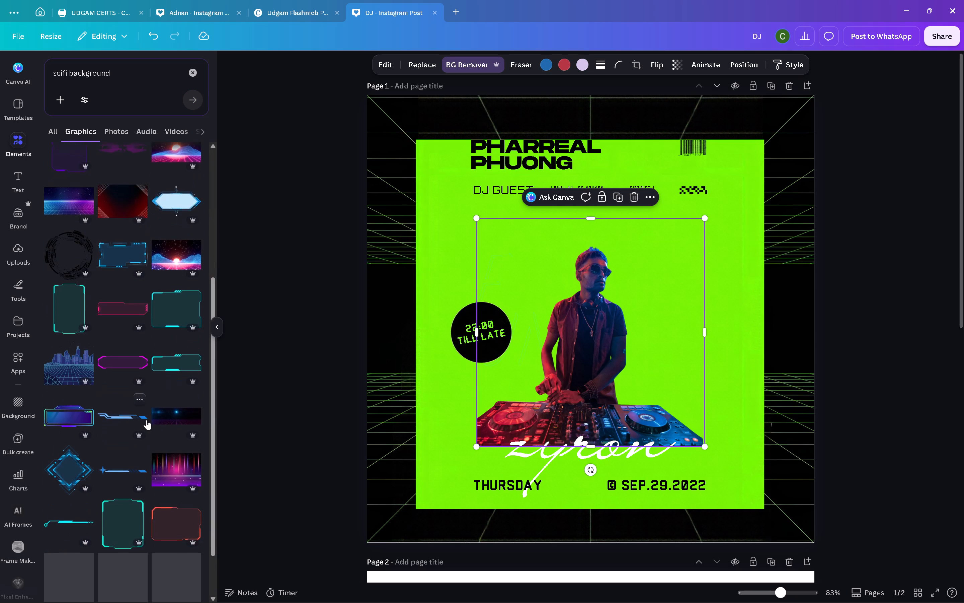
scroll(147, 420, down, 5)
scroll(707, 225, right, 4)
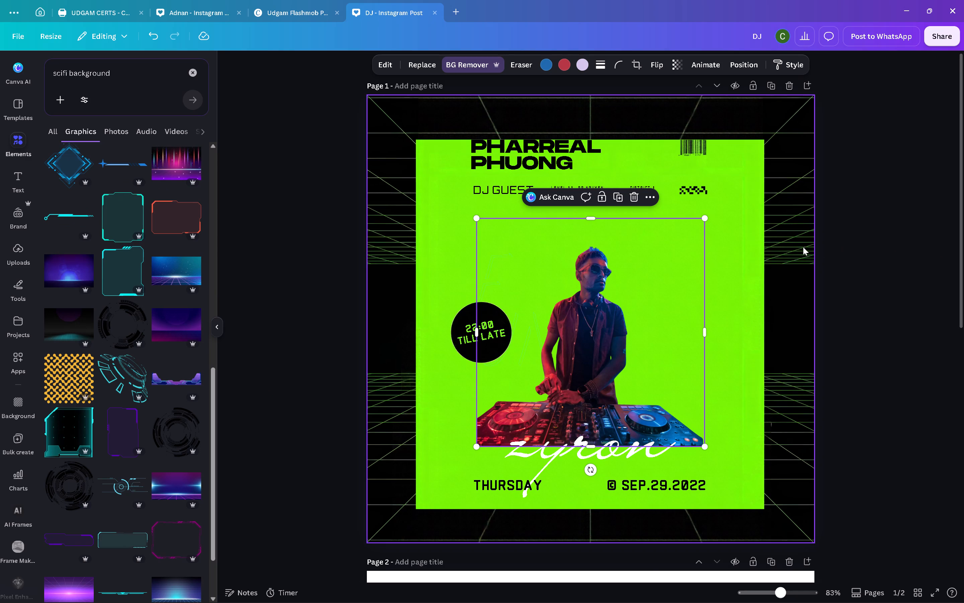
Duplicate the black and green perspective-grid background image on page 1.
click(799, 248)
key(ctrl+d)
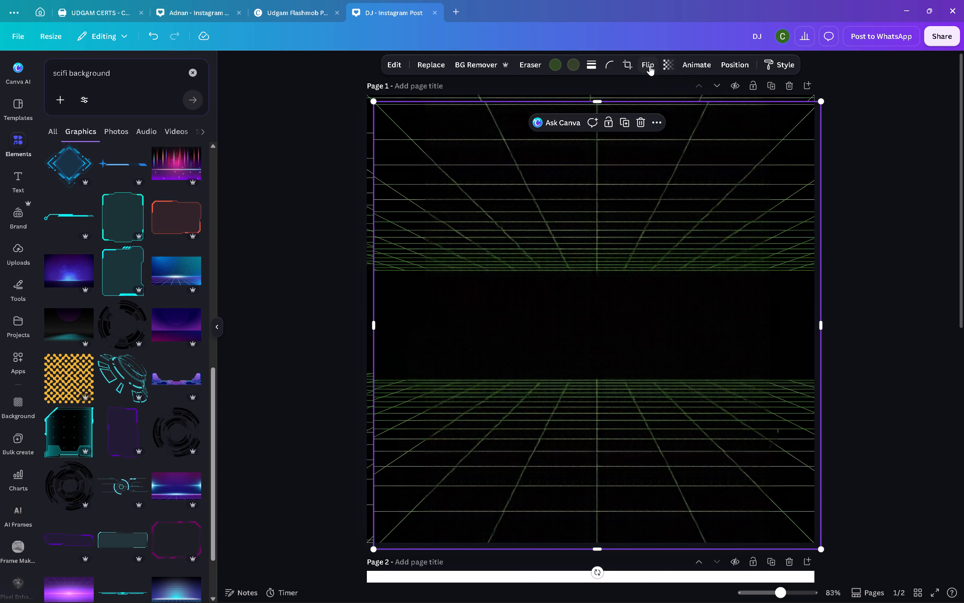
Flip the duplicated grid image horizontally and try out a vertical flip on it.
click(642, 66)
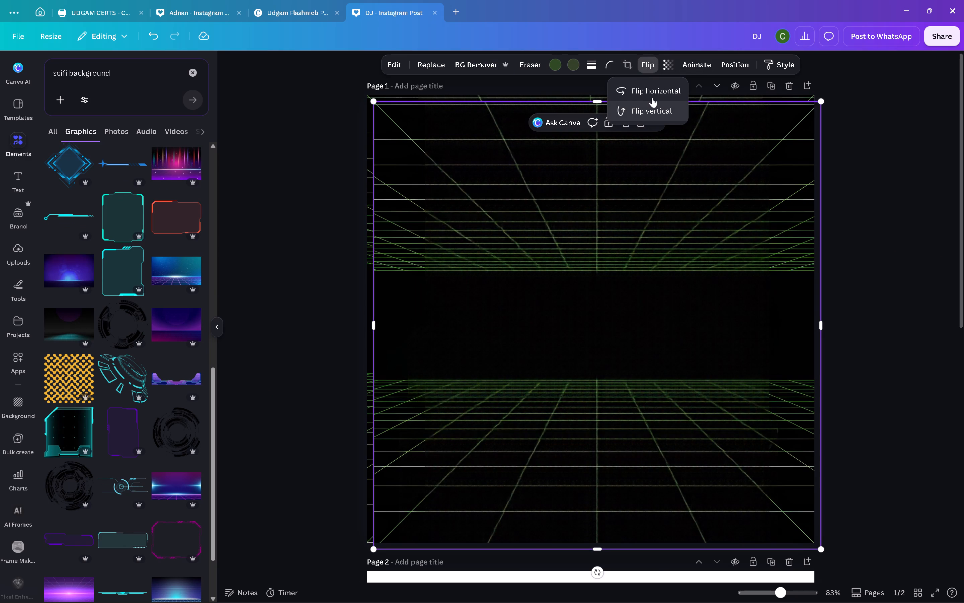
click(654, 94)
click(646, 112)
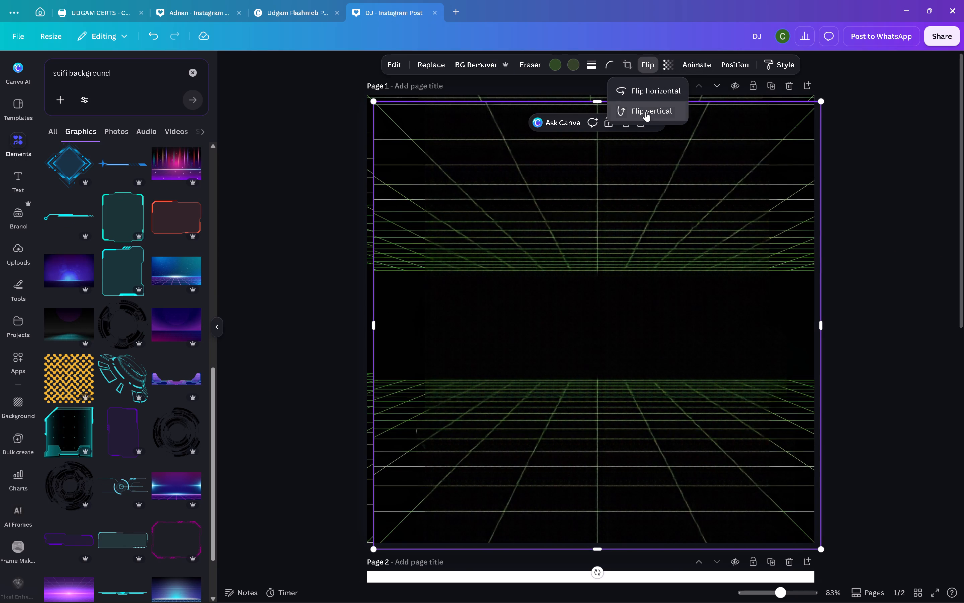
click(646, 112)
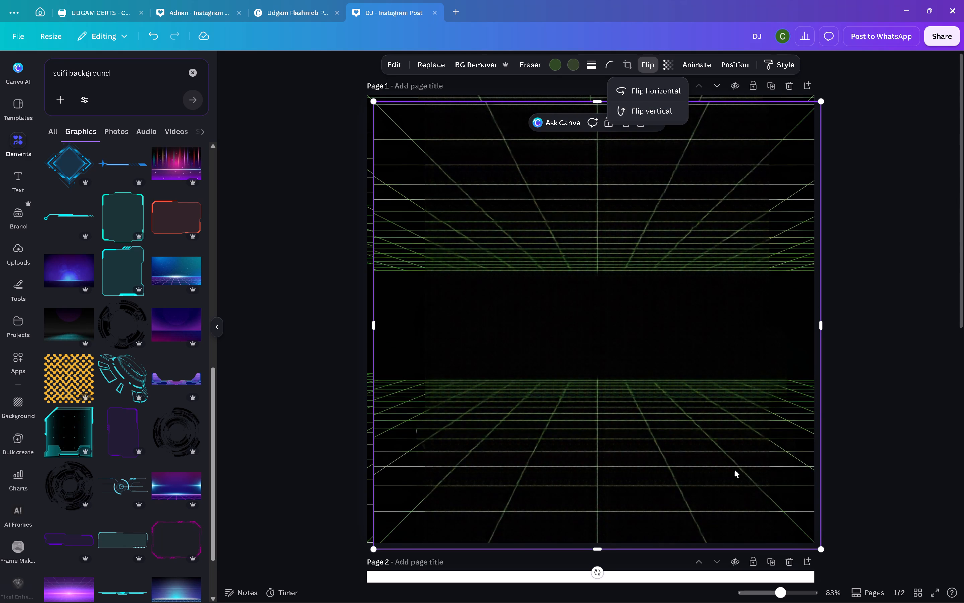
Rotate the duplicated grid a quarter turn counterclockwise so its walls stand upright, and align it with the page edges.
drag(594, 574, 811, 353)
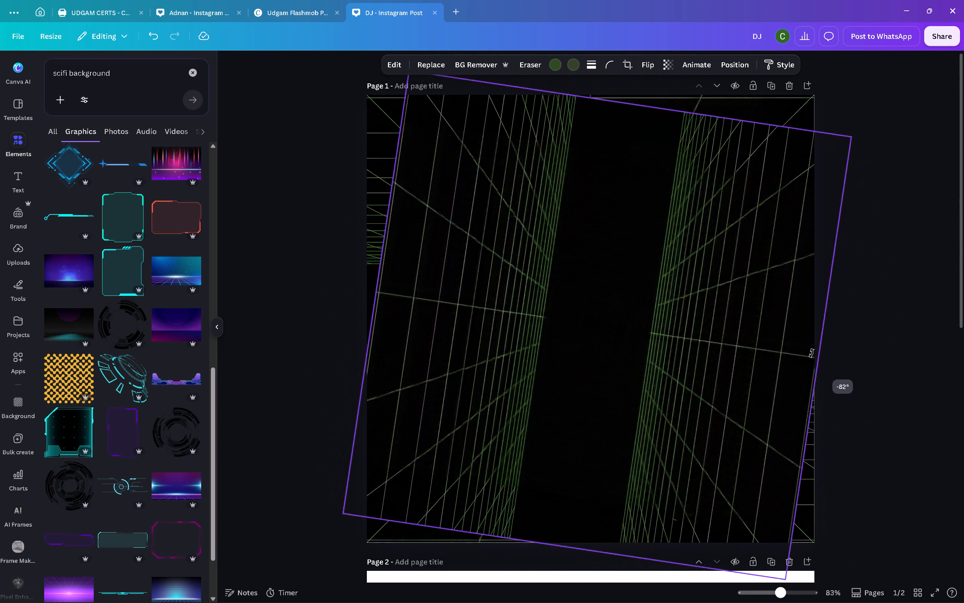
drag(811, 353, 806, 329)
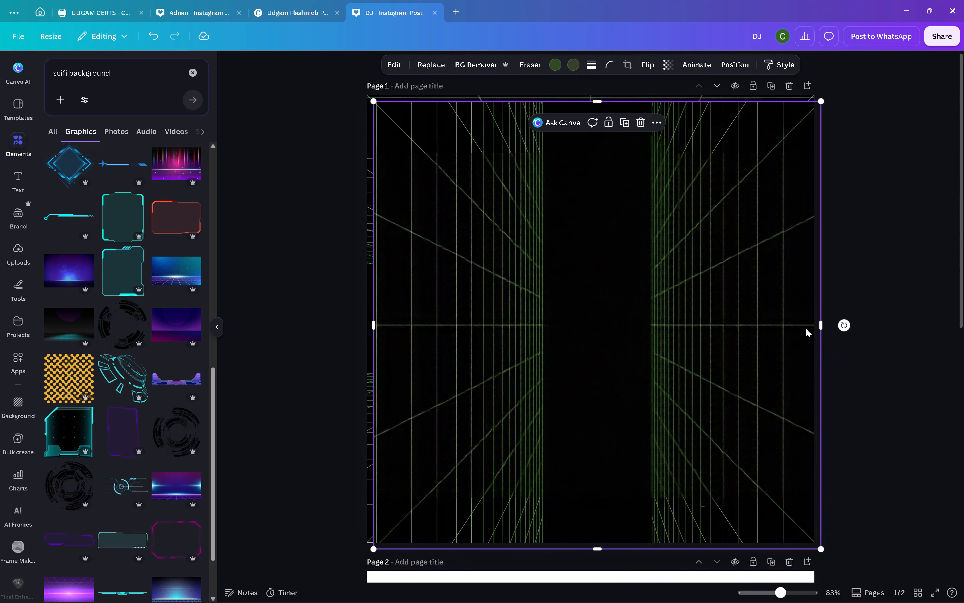
drag(759, 302, 753, 293)
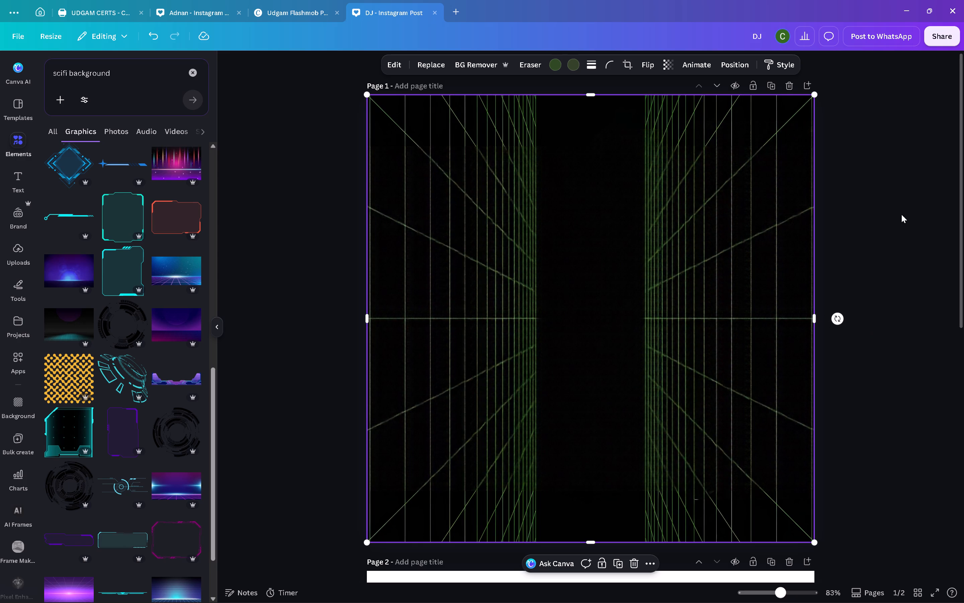
Shrink the rotated grid to about half the page width and place it over the DJ photo in the green poster.
drag(814, 97, 628, 338)
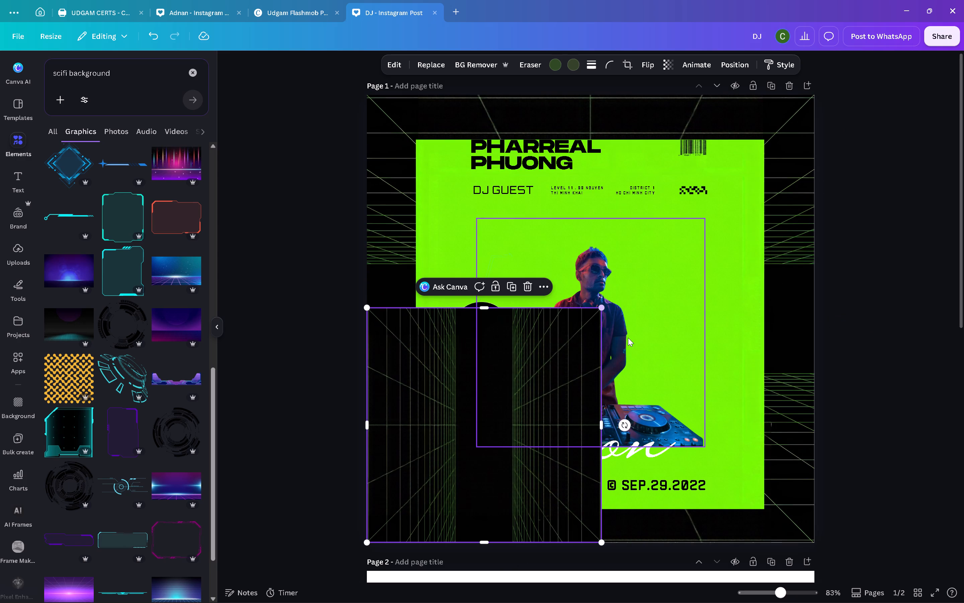
drag(523, 368, 625, 266)
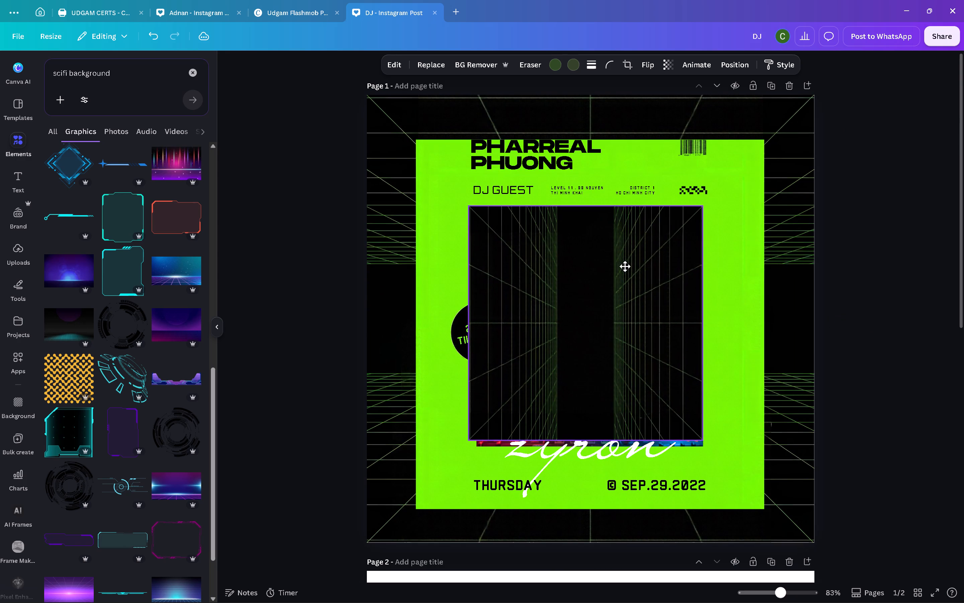
drag(625, 266, 630, 271)
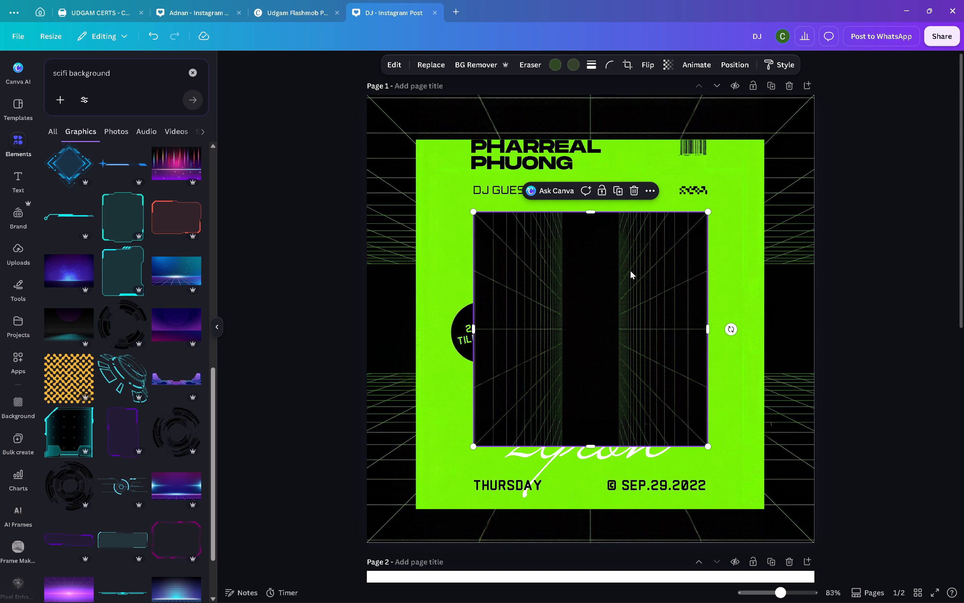
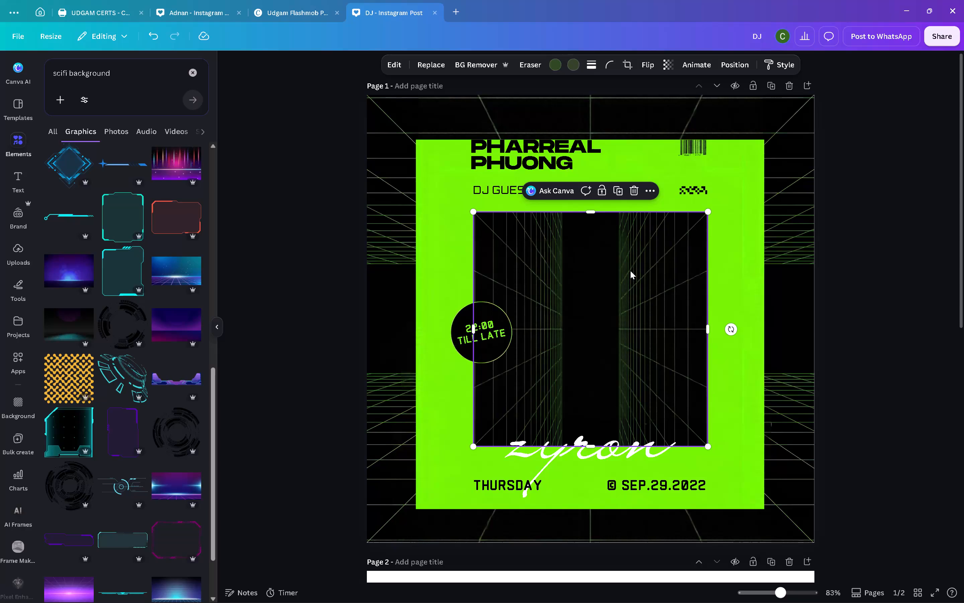
Send the shrunken, rotated grid one layer backward so it sits behind the DJ cut-out.
key(ctrl+bracketleft)
click(926, 292)
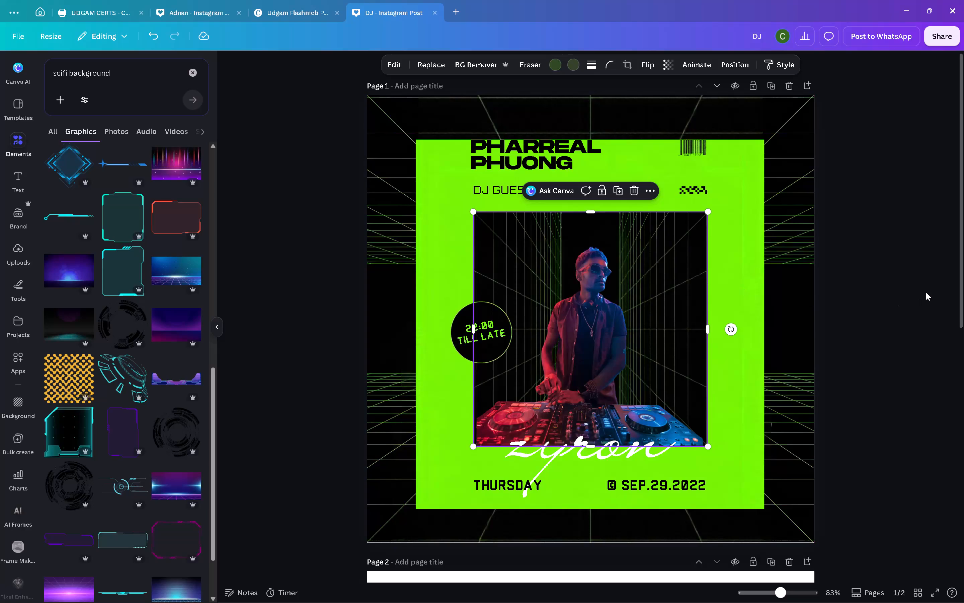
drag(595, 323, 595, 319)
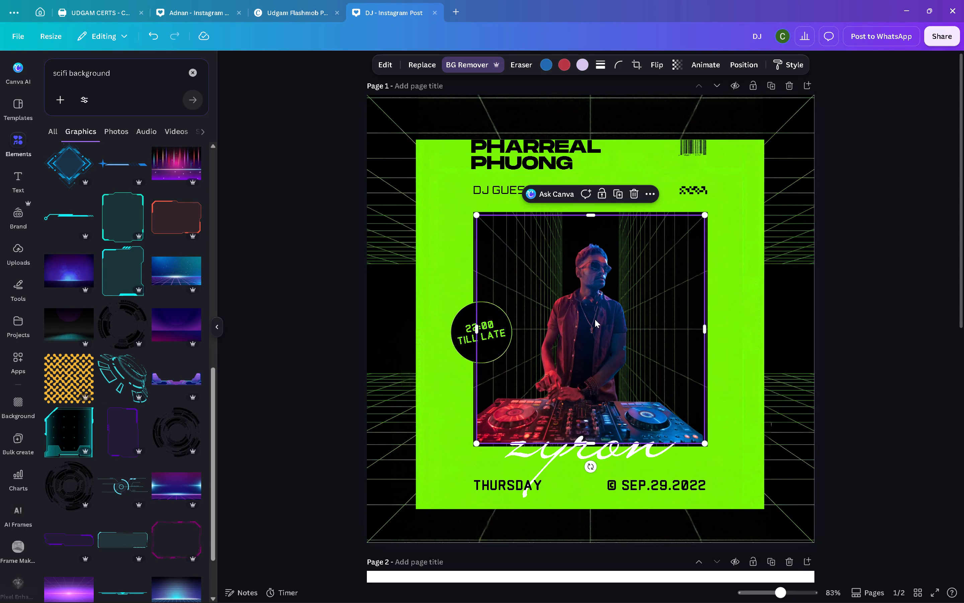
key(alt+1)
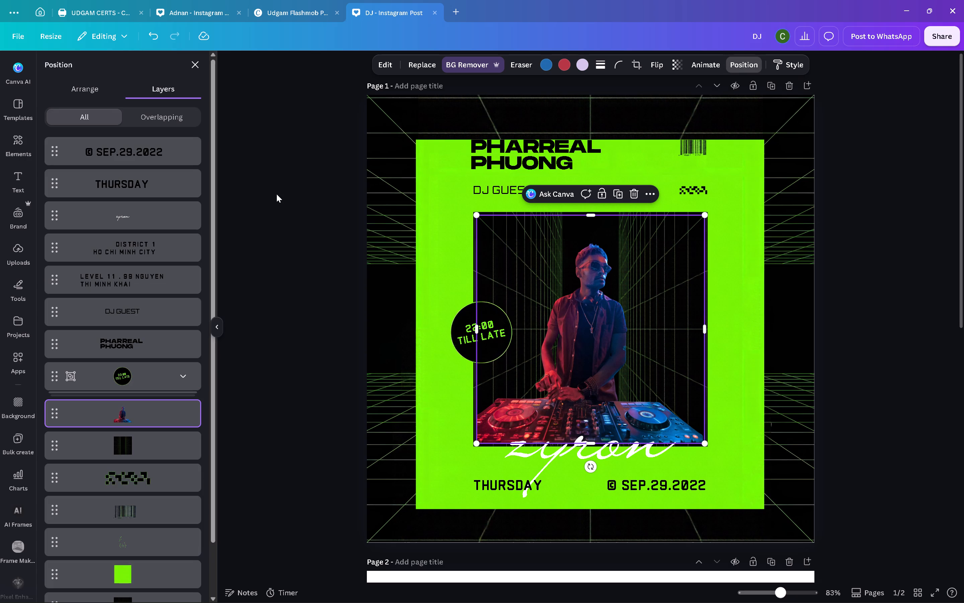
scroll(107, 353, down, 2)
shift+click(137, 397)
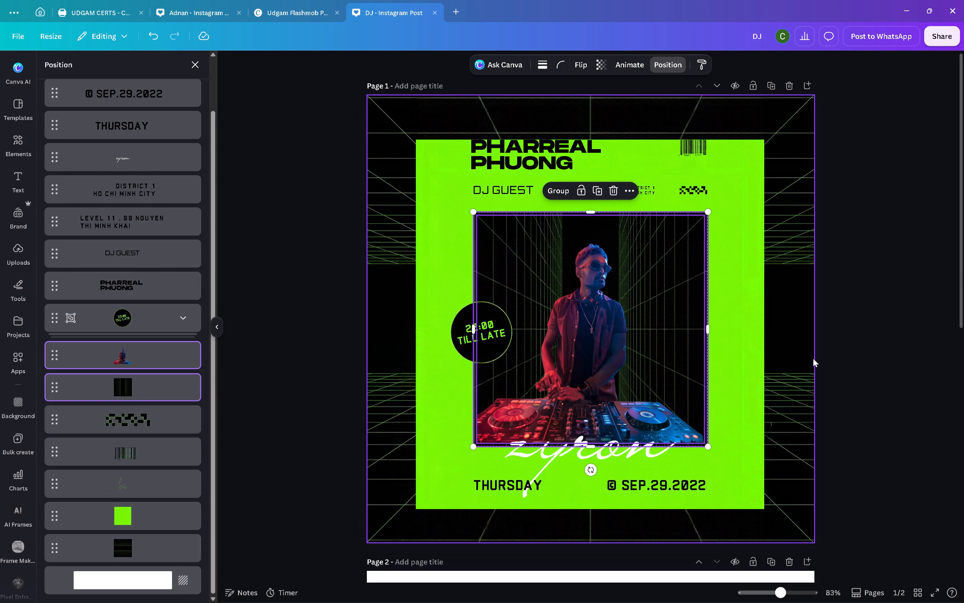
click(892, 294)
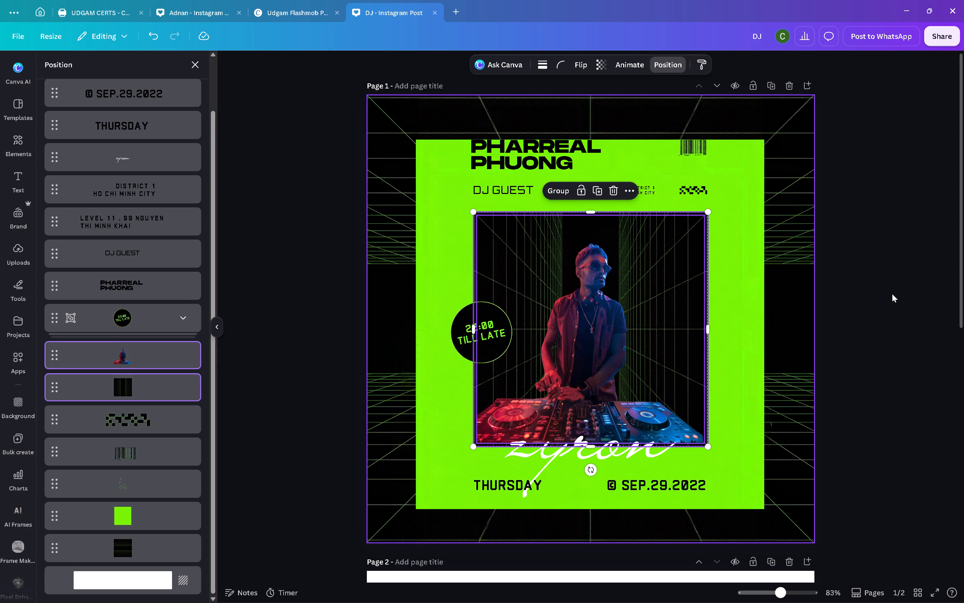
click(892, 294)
Enlarge the DJ cut-out slightly to the size of the square grid behind it and line up their edges.
click(619, 334)
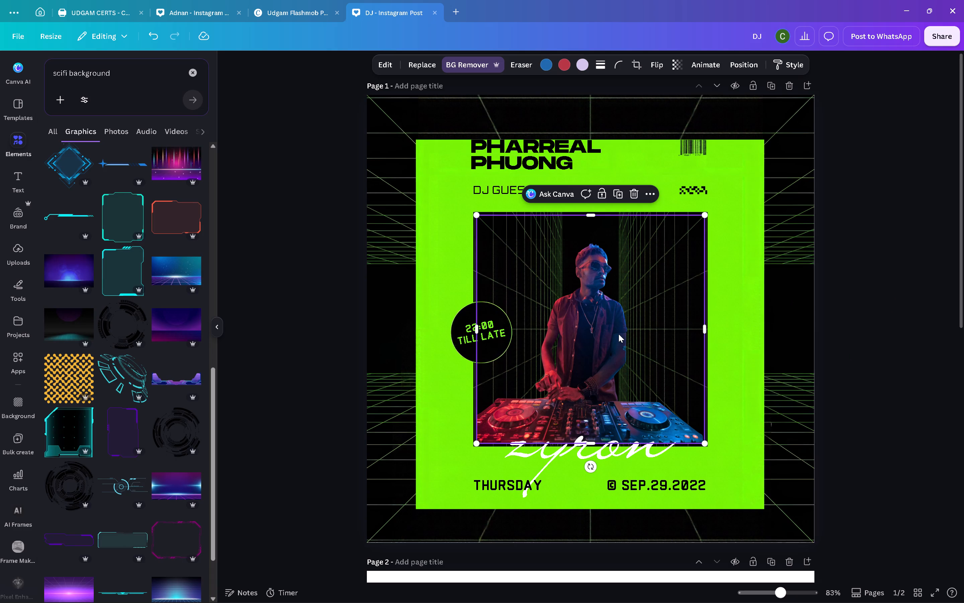
drag(705, 216, 711, 212)
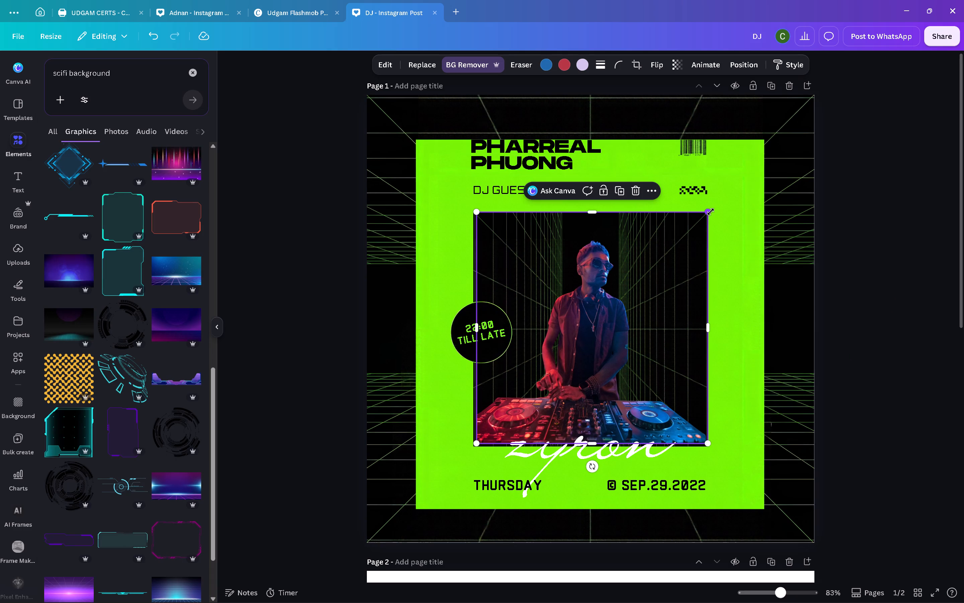
drag(477, 210, 470, 208)
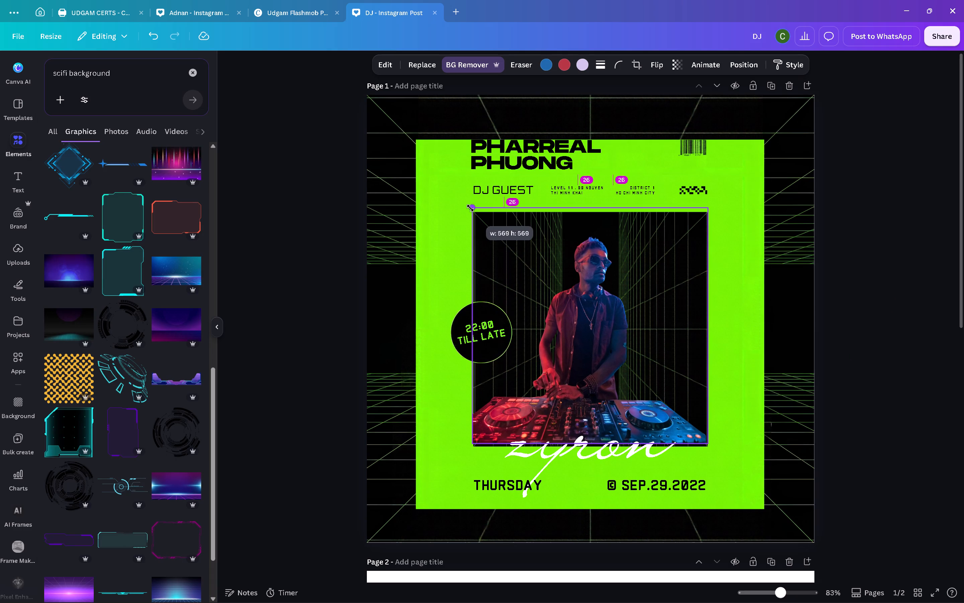
drag(470, 208, 472, 210)
drag(602, 321, 602, 325)
Group the DJ cut-out with the square grid directly behind it.
key(alt+1)
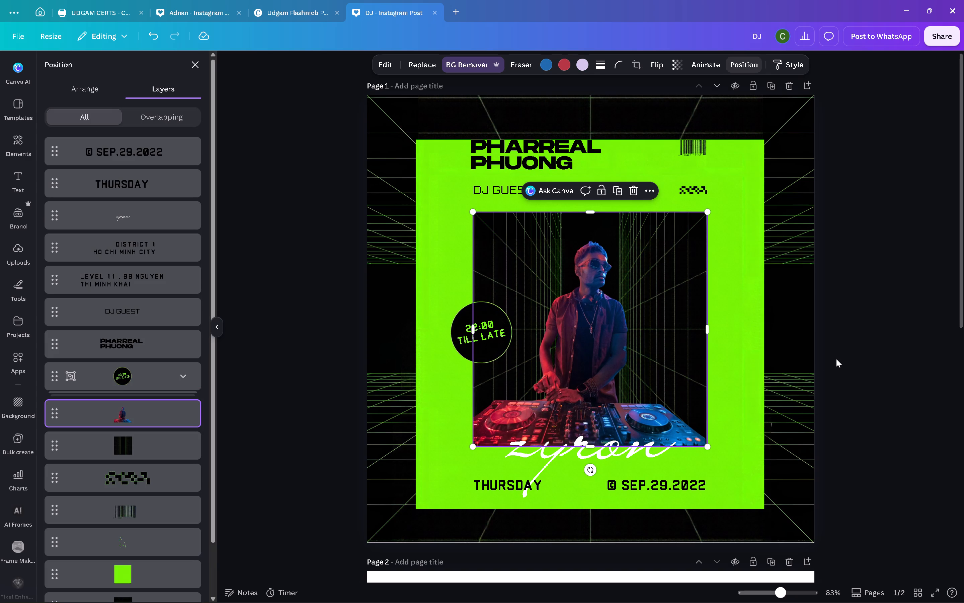
shift+click(126, 446)
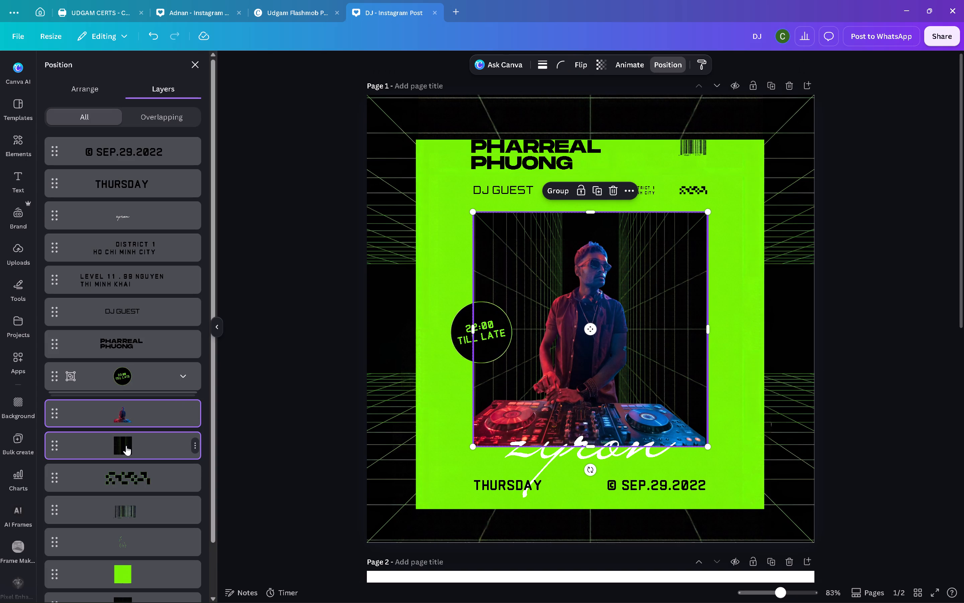
key(ctrl+g)
click(908, 294)
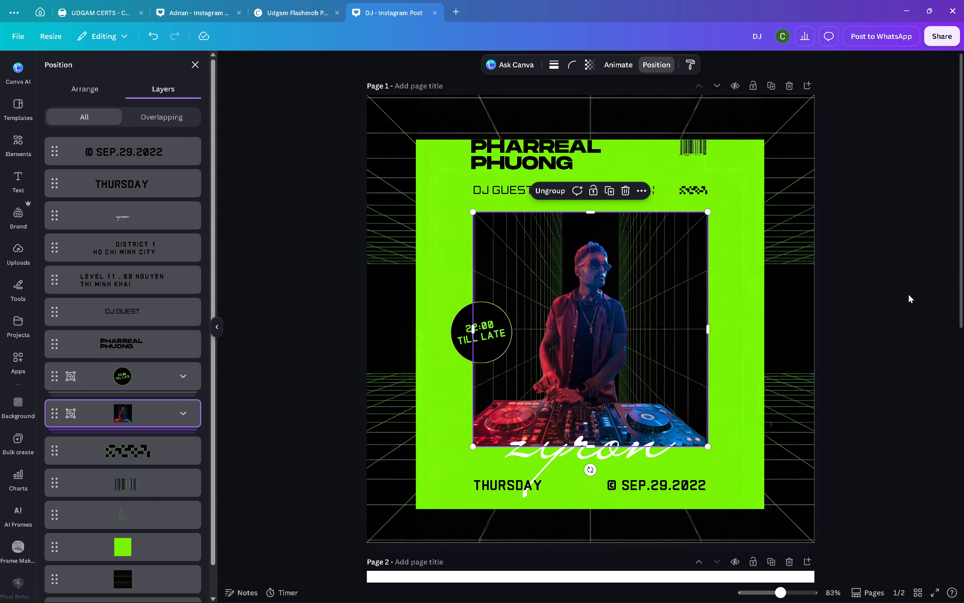
click(908, 294)
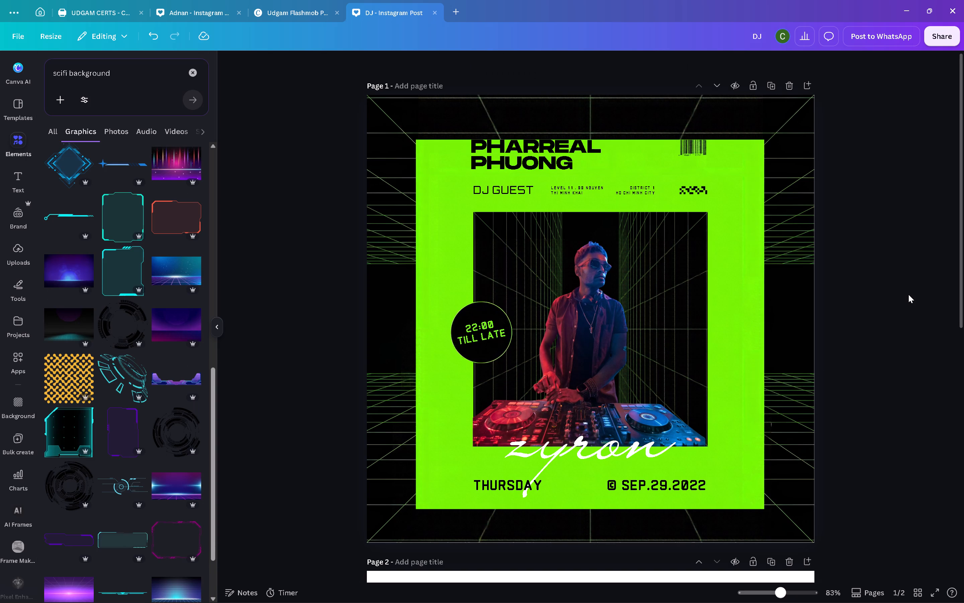
Move the PHARREAL PHUONG title down and slightly left so it sits fully inside the green poster.
drag(540, 143, 535, 152)
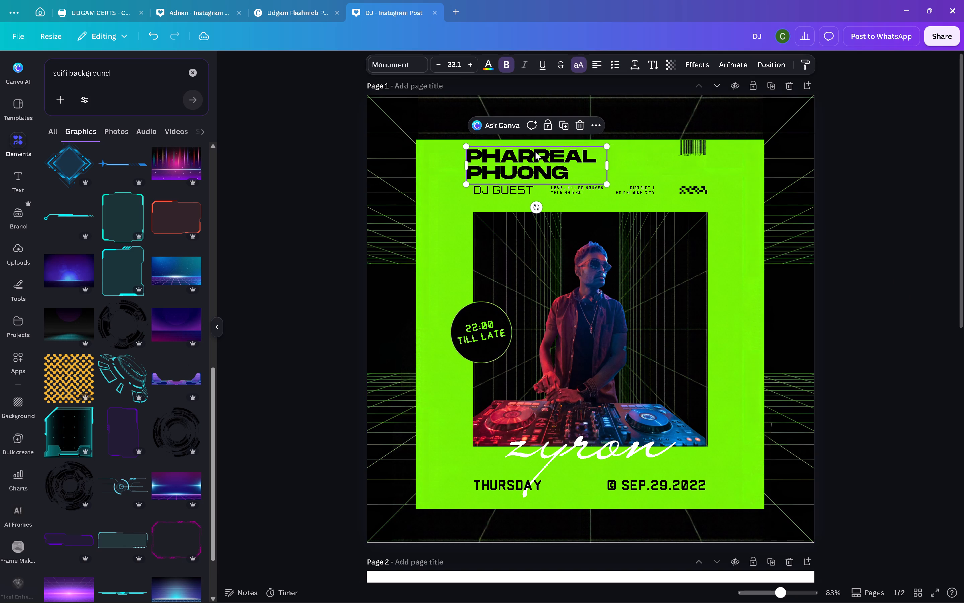
click(914, 329)
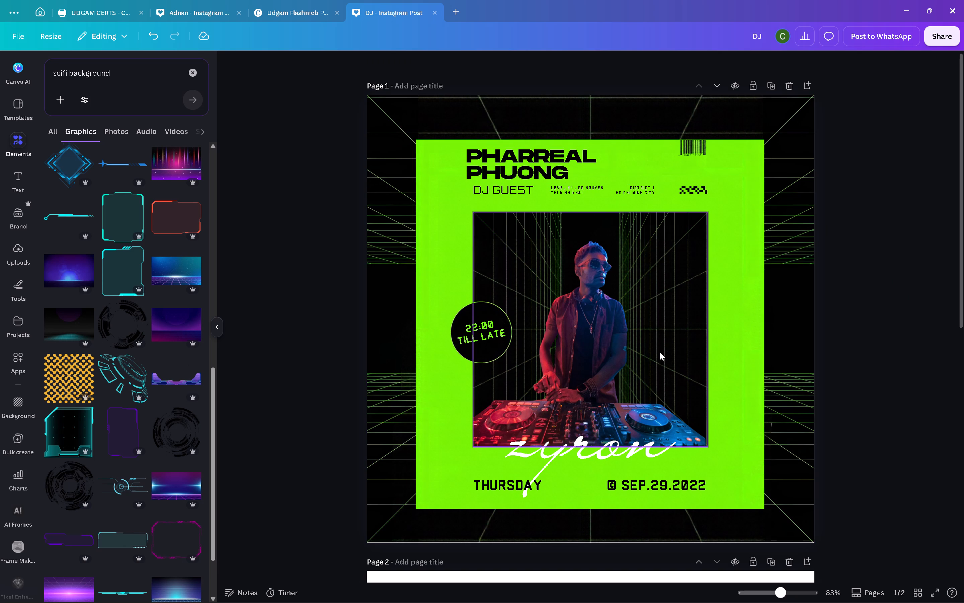
After checking the page 2 reference poster, enlarge the DJ-and-grid group to about 63% of page width and place it just below the DJ GUEST line.
scroll(550, 419, down, 5)
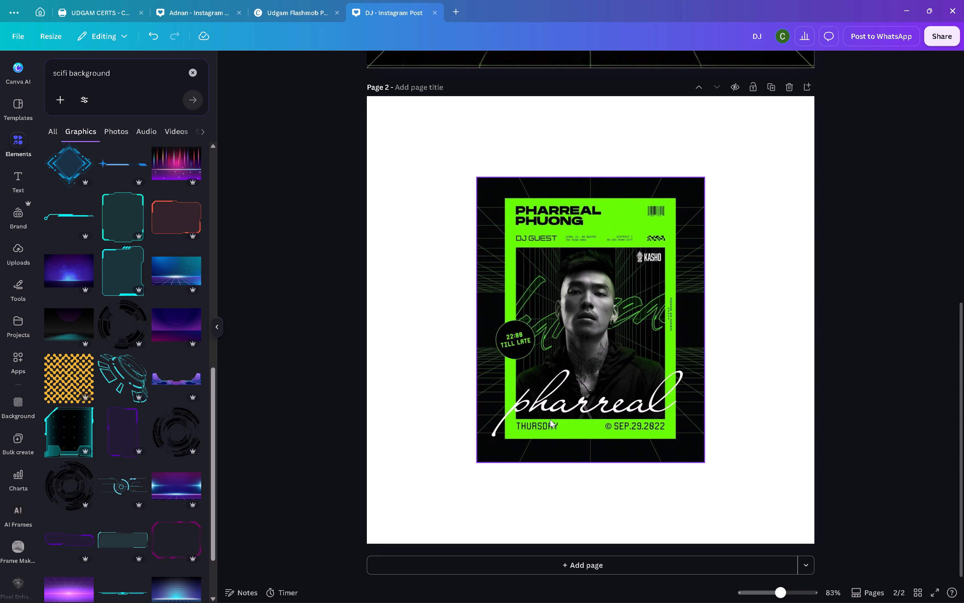
scroll(550, 419, up, 7)
scroll(510, 511, down, 9)
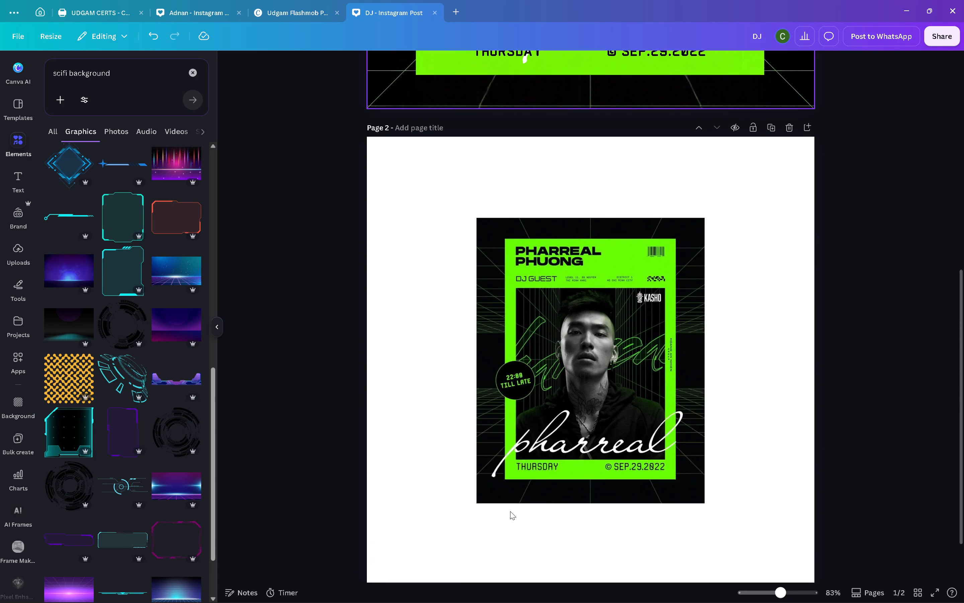
scroll(510, 511, up, 8)
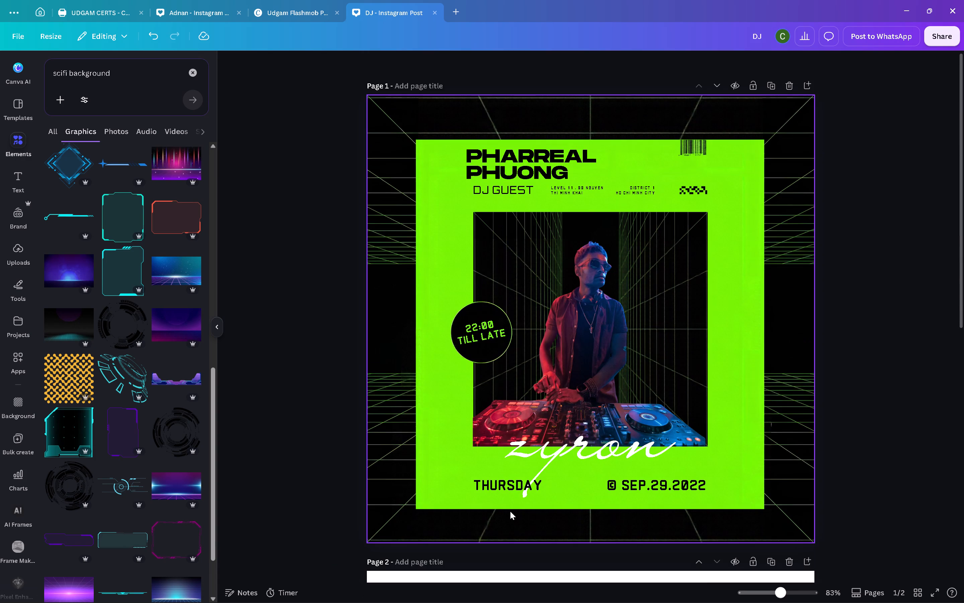
click(589, 345)
drag(706, 210, 767, 178)
drag(668, 239, 644, 257)
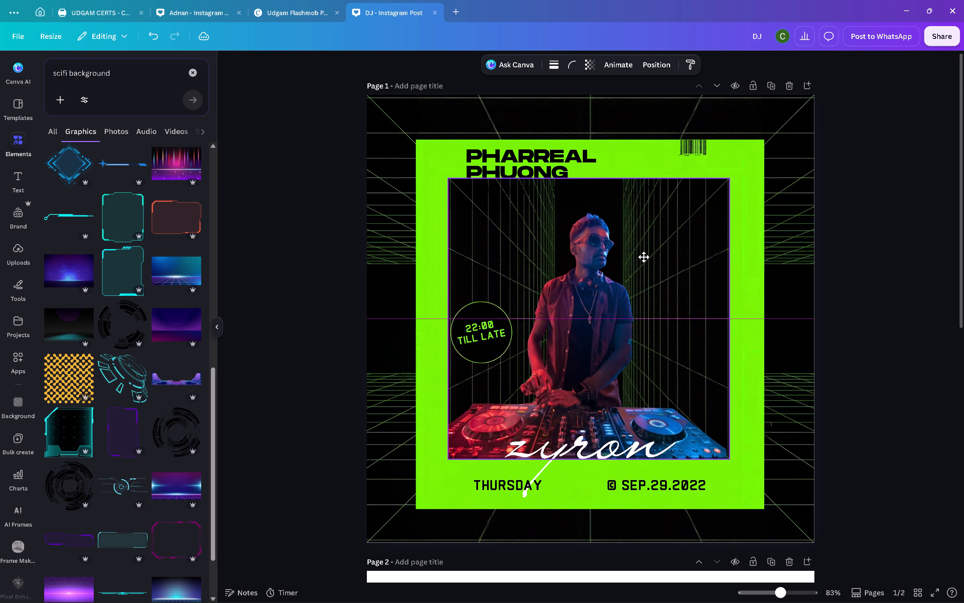
drag(644, 257, 642, 258)
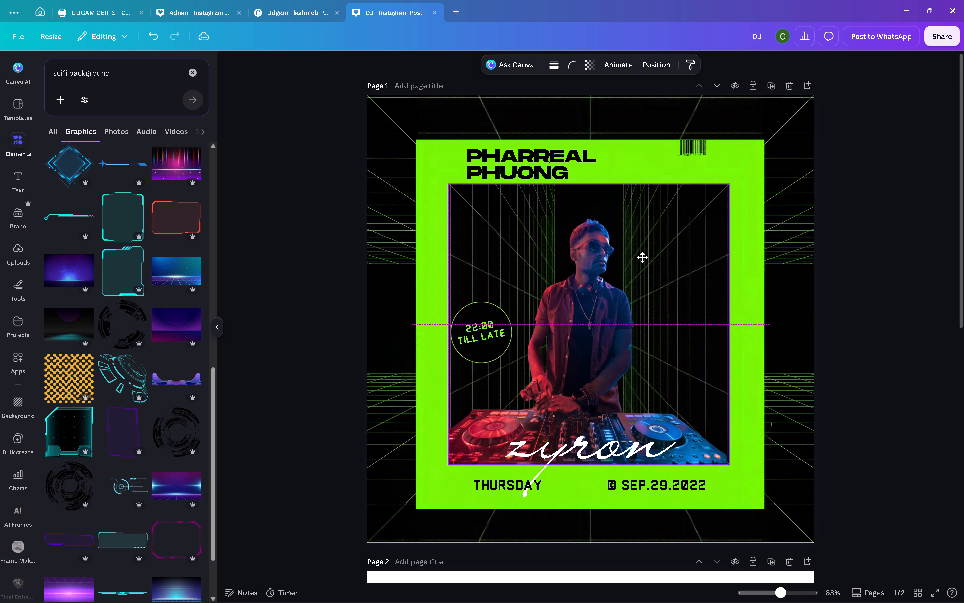
drag(642, 258, 644, 276)
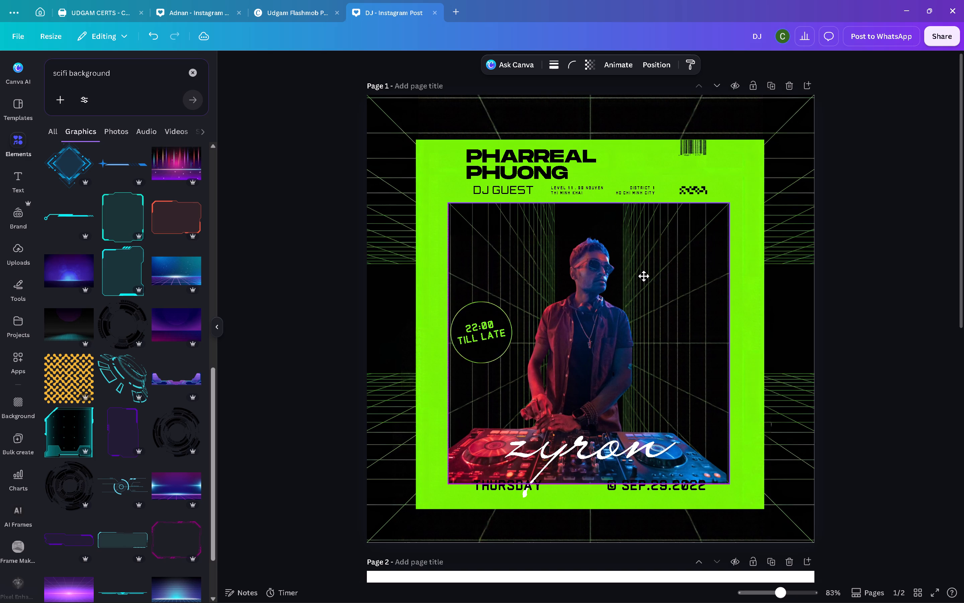
drag(644, 276, 645, 276)
Move THURSDAY and © SEP.29.2022 down and outward into the green strip under the enlarged DJ picture, on one line.
click(515, 490)
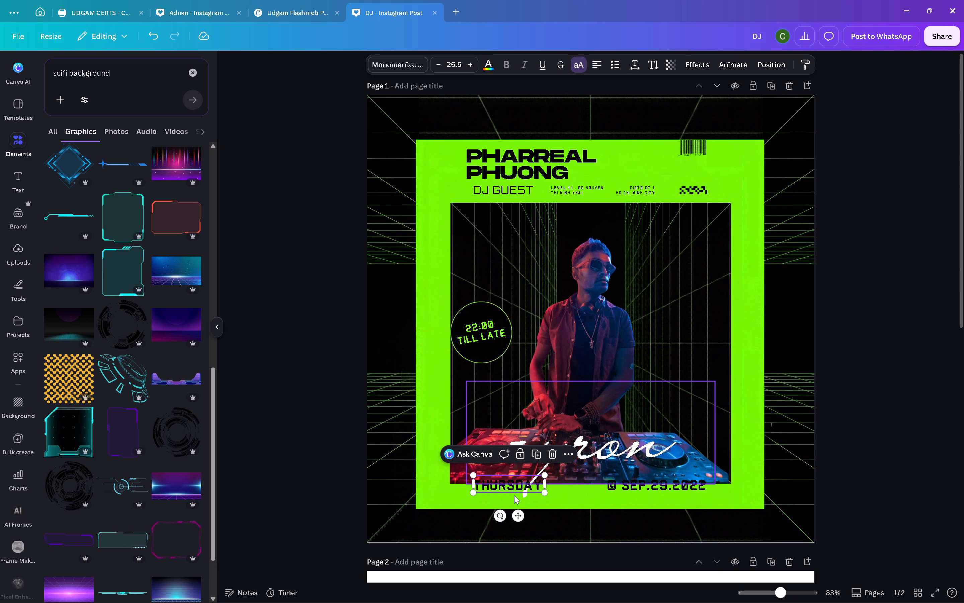
click(902, 379)
drag(514, 488, 500, 497)
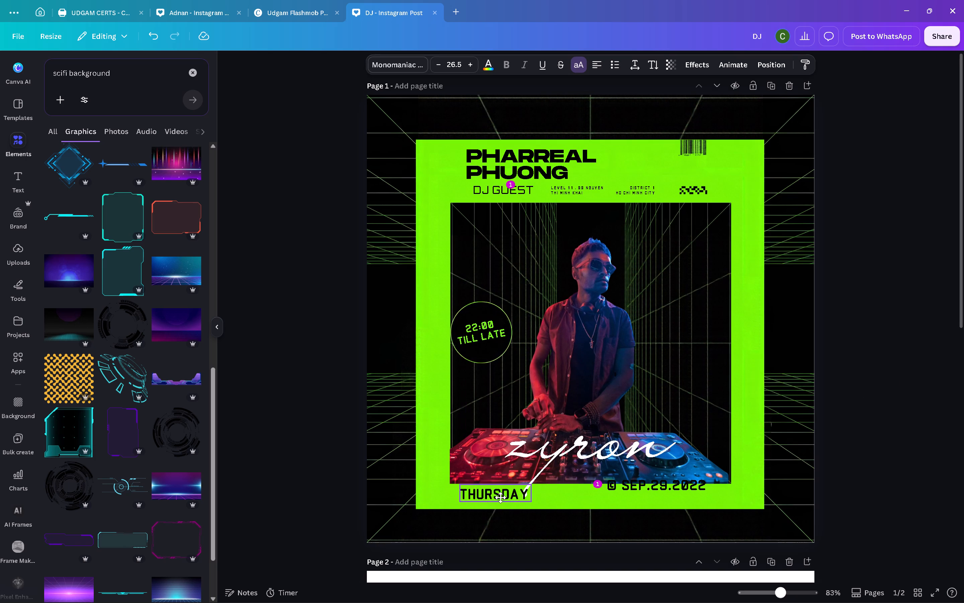
drag(500, 497, 501, 498)
drag(637, 488, 653, 498)
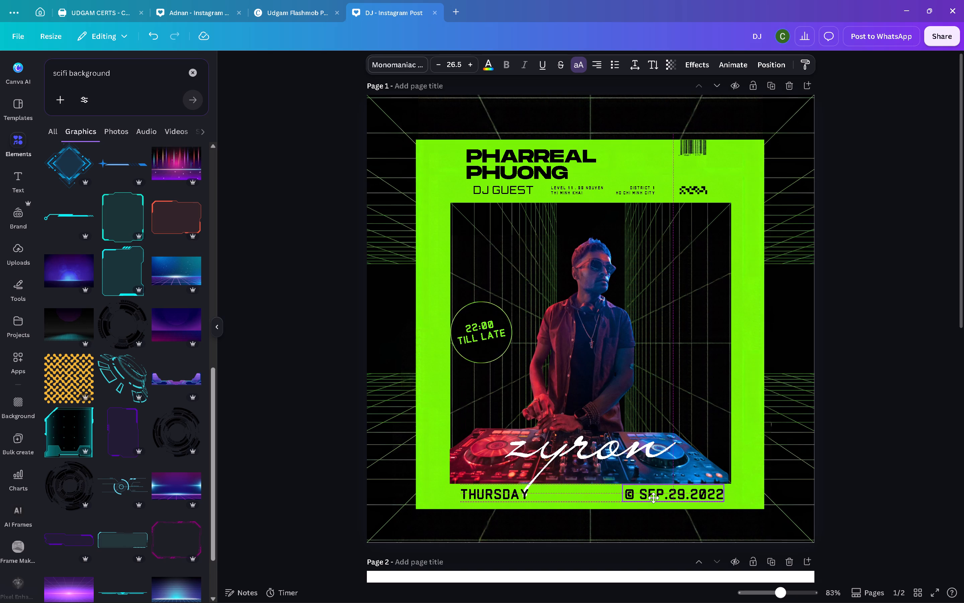
drag(653, 498, 653, 497)
click(874, 326)
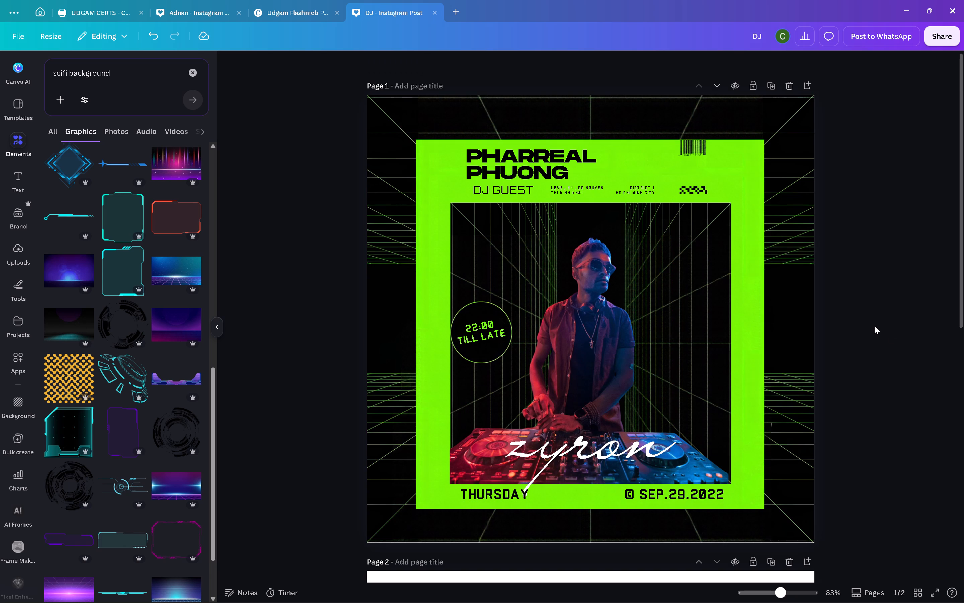